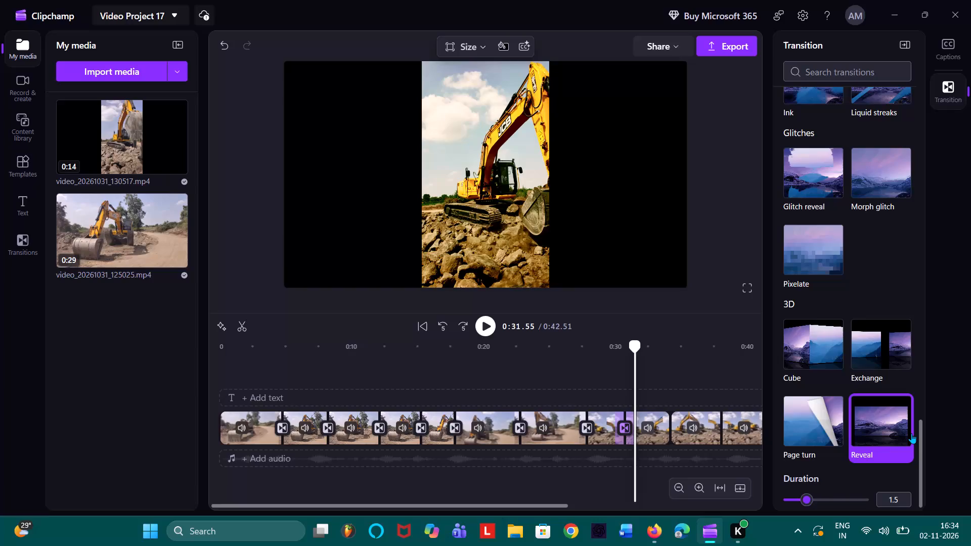
# Change the selected transition at about 0:31 on the timeline from Reveal to the Hard wipe right style.
pyautogui.moveTo(916, 441); pyautogui.dragTo(920, 433)
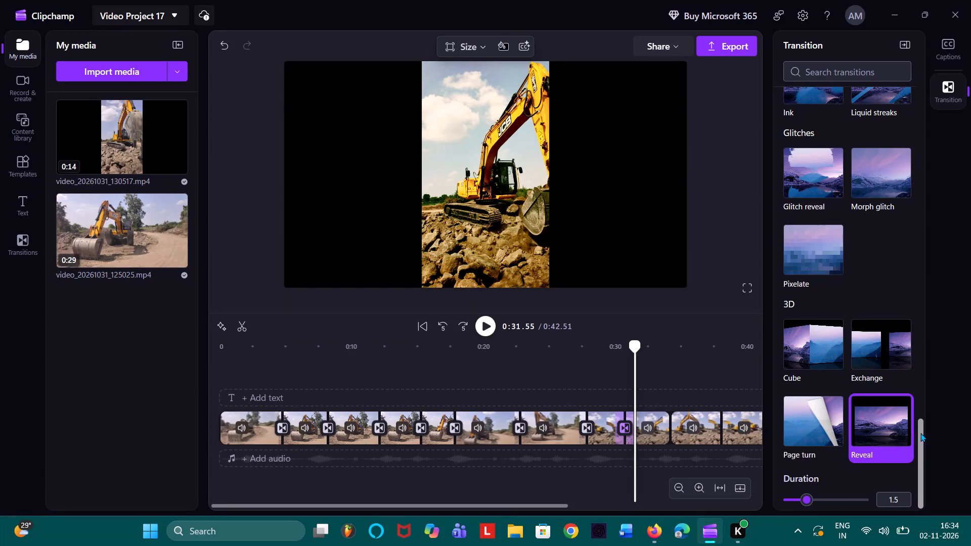
pyautogui.moveTo(920, 433); pyautogui.dragTo(923, 420)
pyautogui.moveTo(918, 426); pyautogui.dragTo(921, 415)
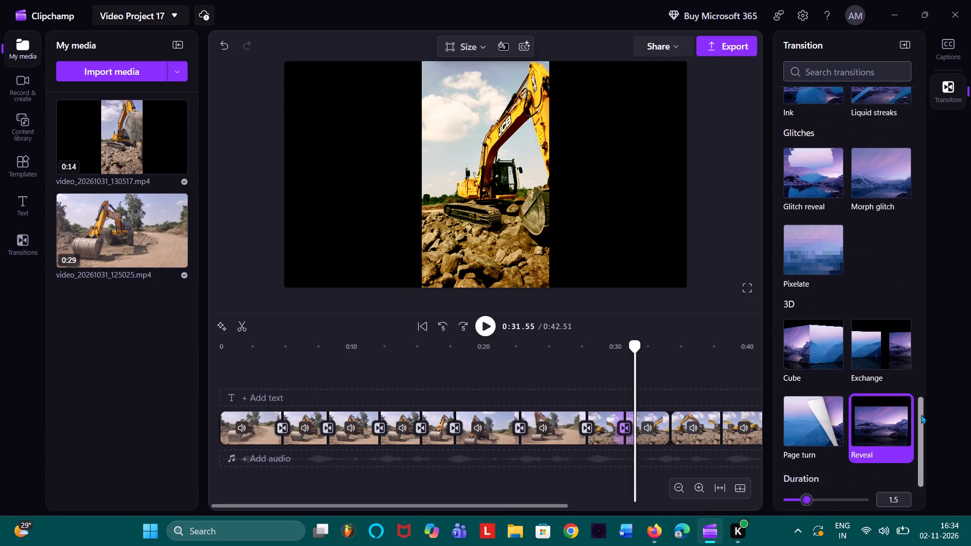
pyautogui.moveTo(921, 415); pyautogui.dragTo(910, 377)
pyautogui.scroll(-1, 901, 398)
pyautogui.scroll(1, 901, 398)
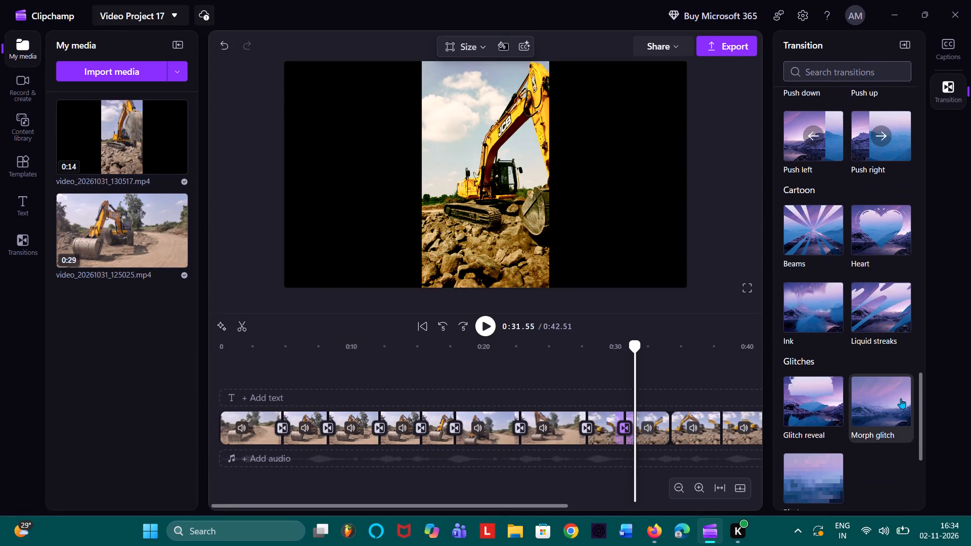
pyautogui.scroll(14, 901, 398)
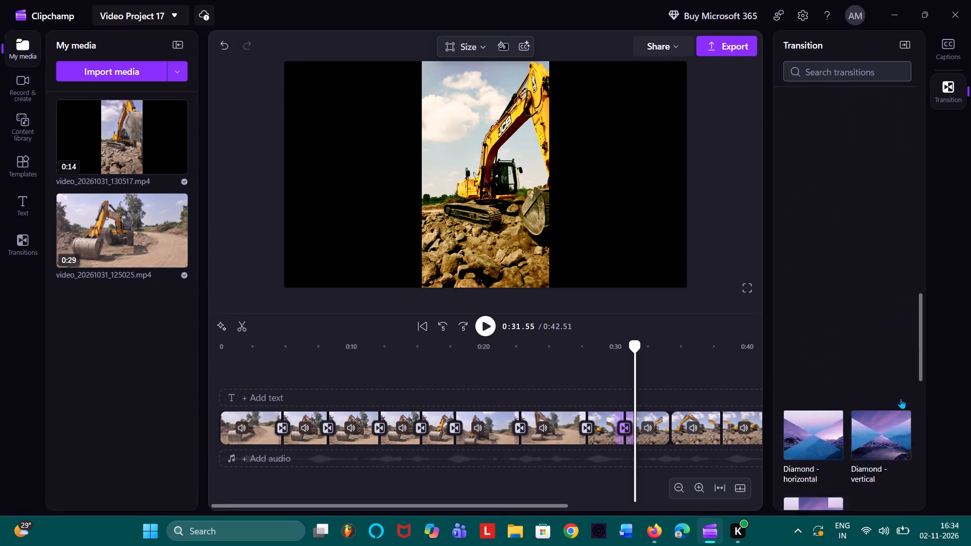
pyautogui.scroll(12, 901, 398)
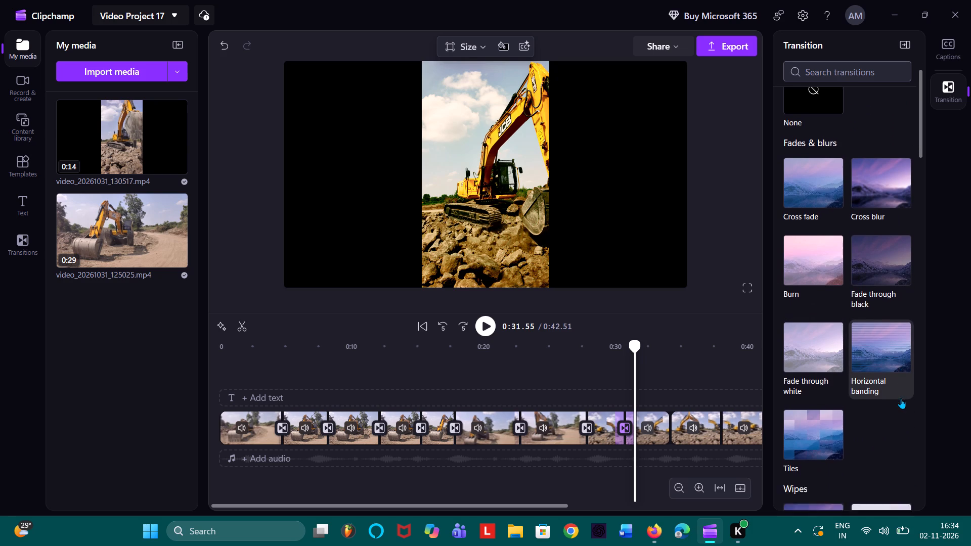
pyautogui.scroll(-1, 901, 398)
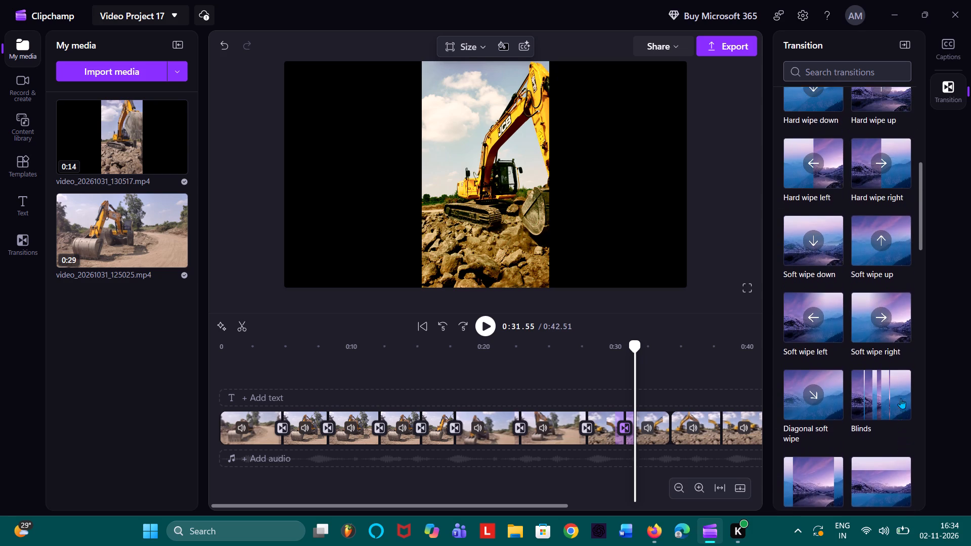
pyautogui.scroll(-1, 901, 398)
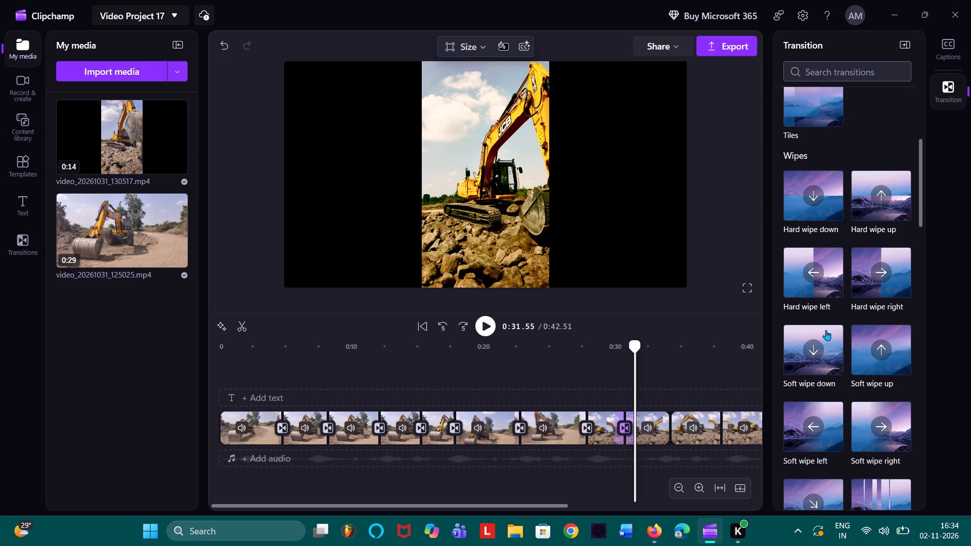
pyautogui.click(880, 269)
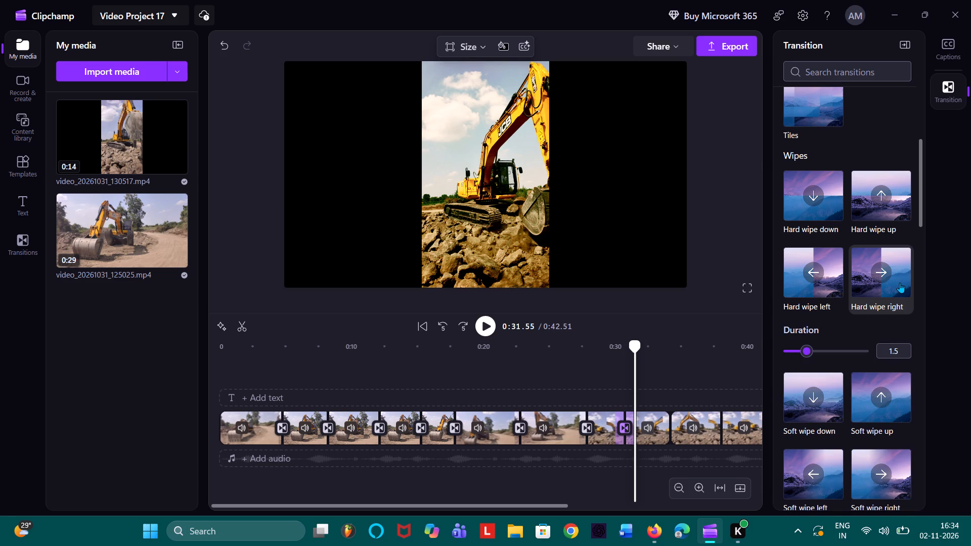
# Play back the timeline from before the Hard wipe right transition to check it and the clips that follow.
pyautogui.click(568, 351)
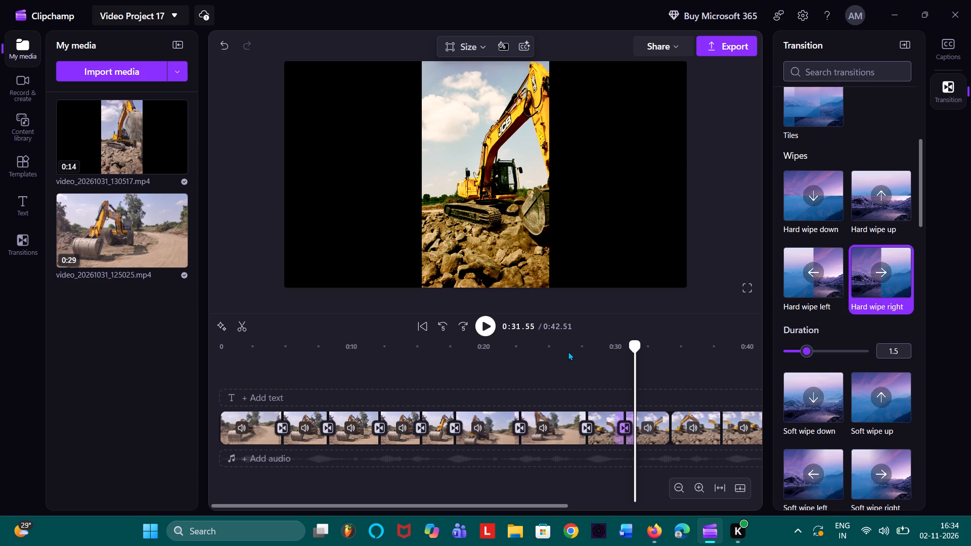
pyautogui.click(568, 353)
pyautogui.click(570, 353)
pyautogui.click(633, 339)
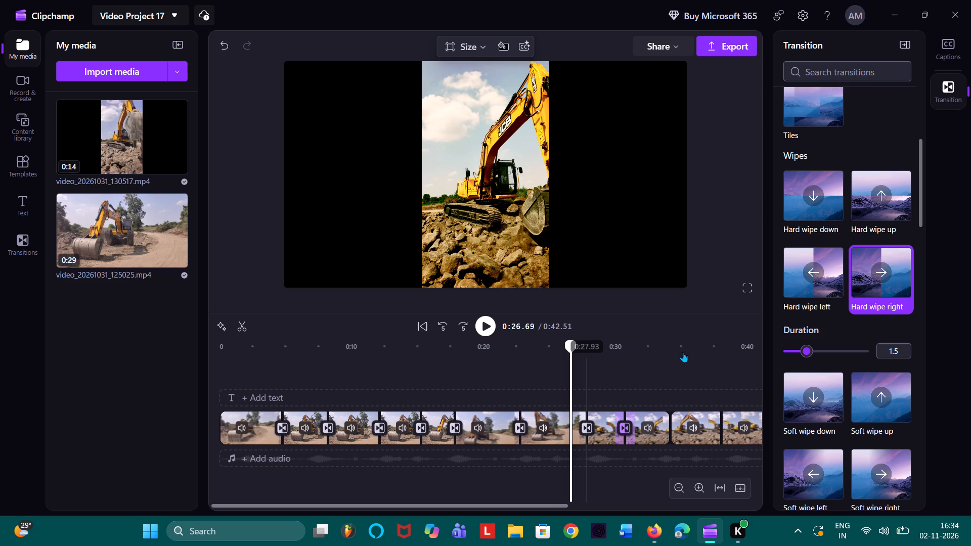
pyautogui.press('space')
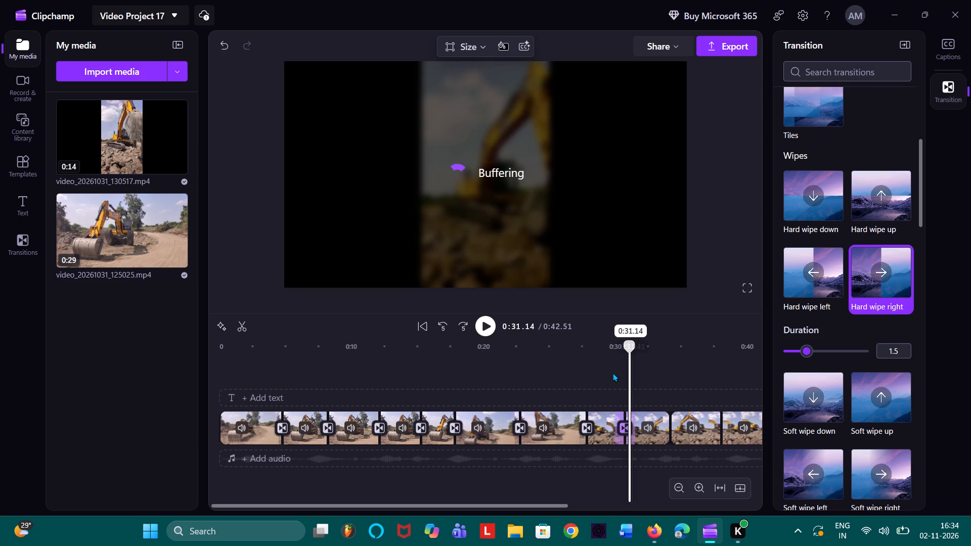
pyautogui.click(557, 368)
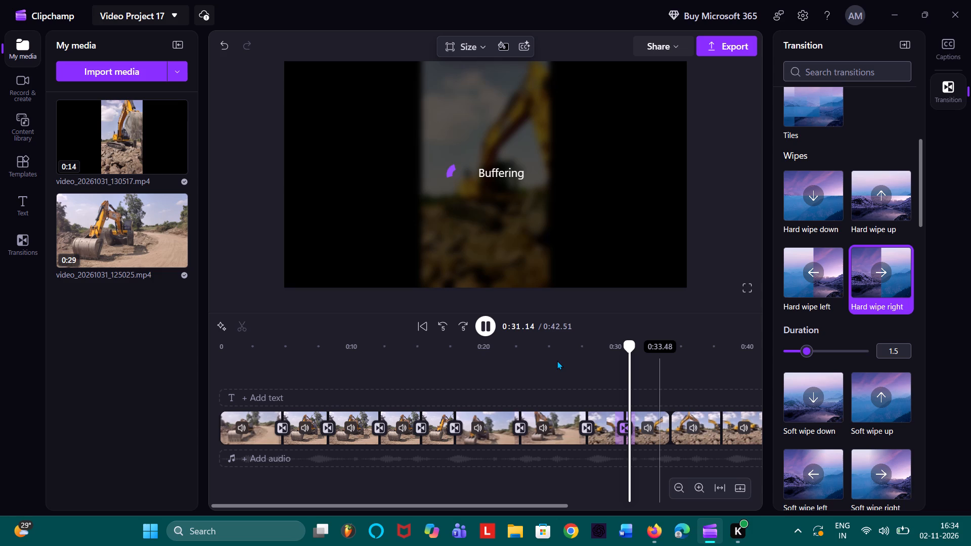
pyautogui.click(557, 360)
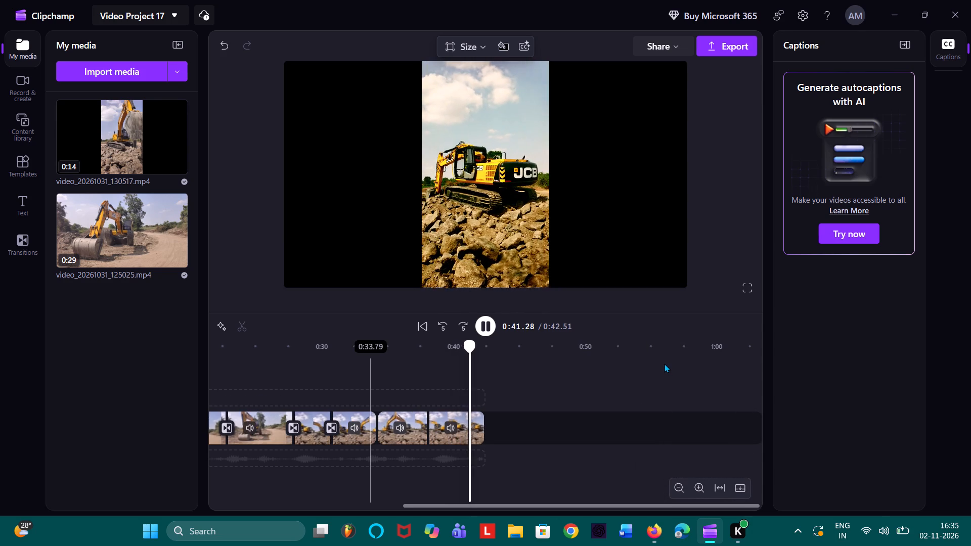
pyautogui.scroll(-2, 664, 363)
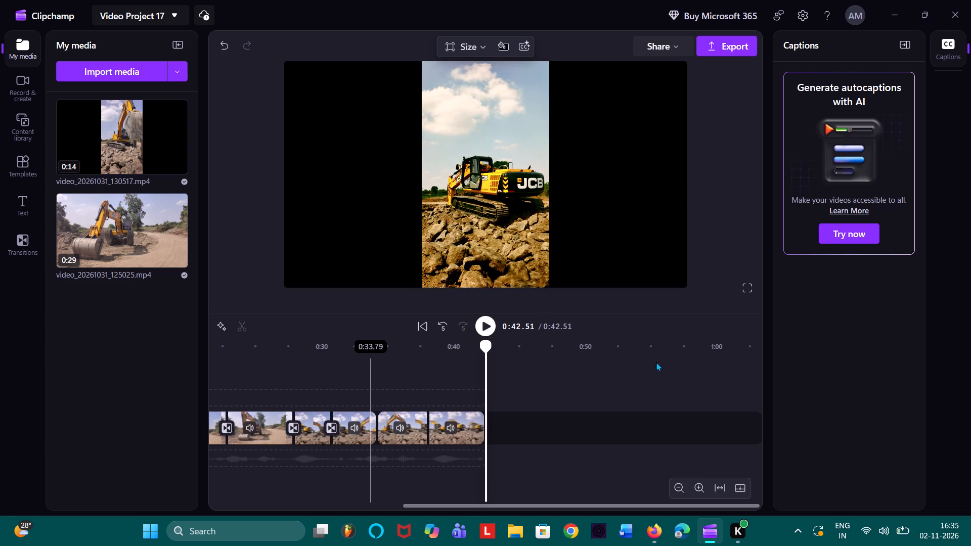
pyautogui.click(298, 369)
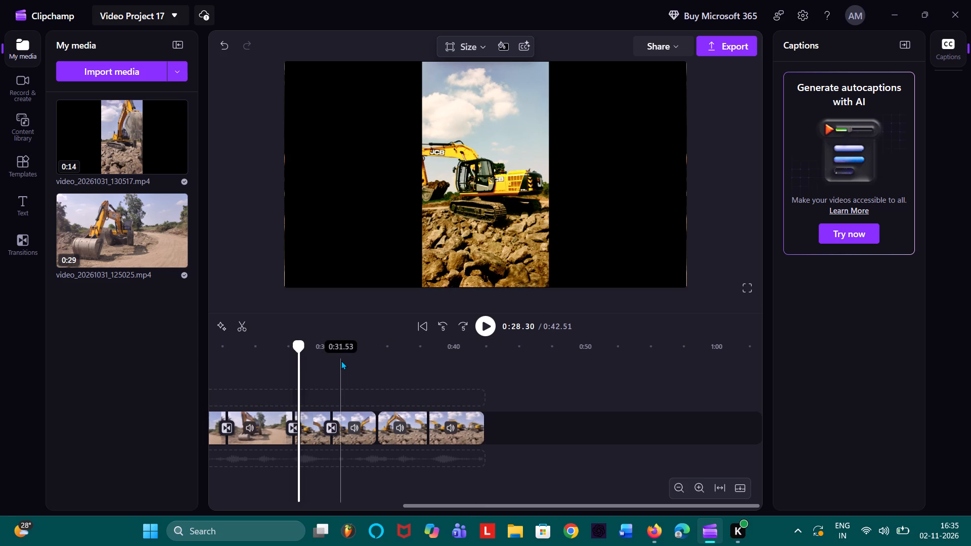
pyautogui.press('space')
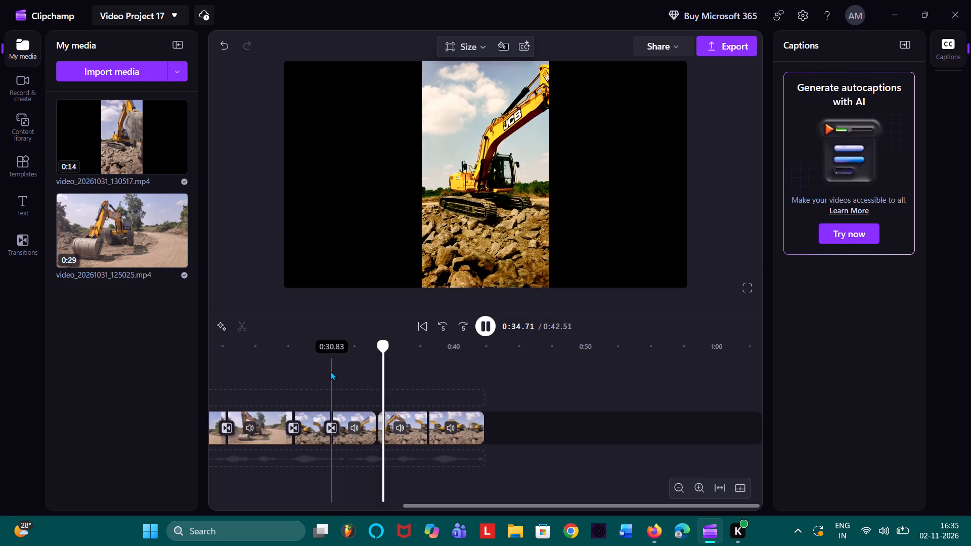
pyautogui.click(280, 365)
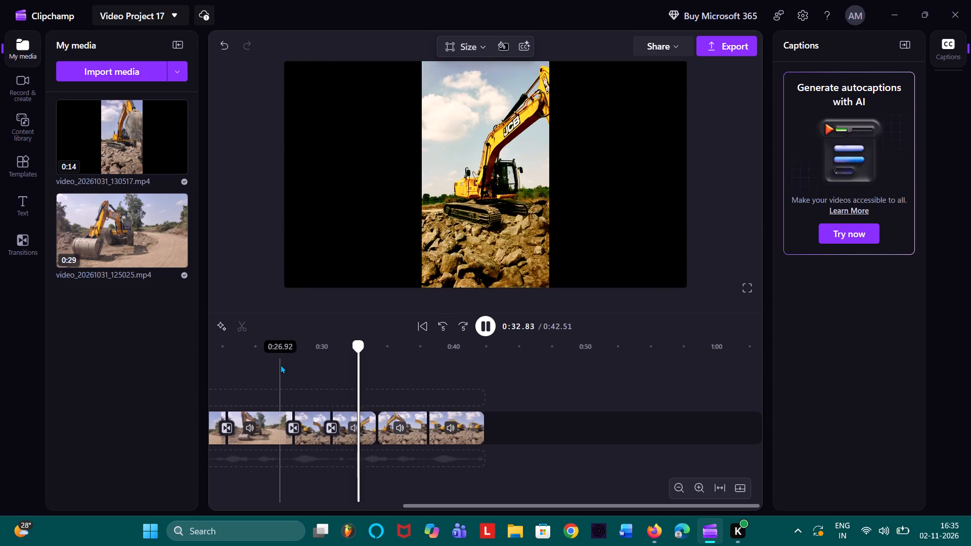
pyautogui.press('space')
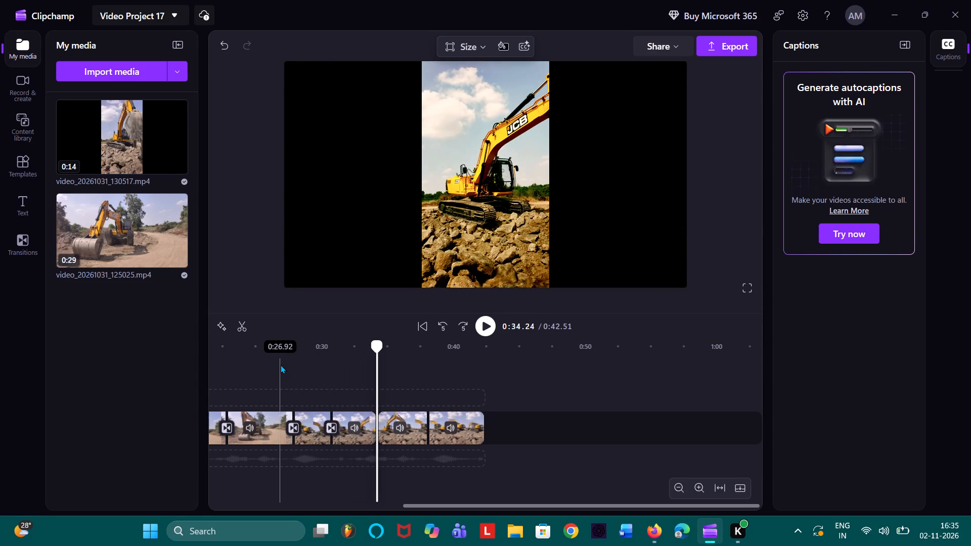
pyautogui.press('space')
pyautogui.press('space')
# Add a transition at the clip cut around 0:34 and set it to Barn doors - vertical.
pyautogui.click(378, 426)
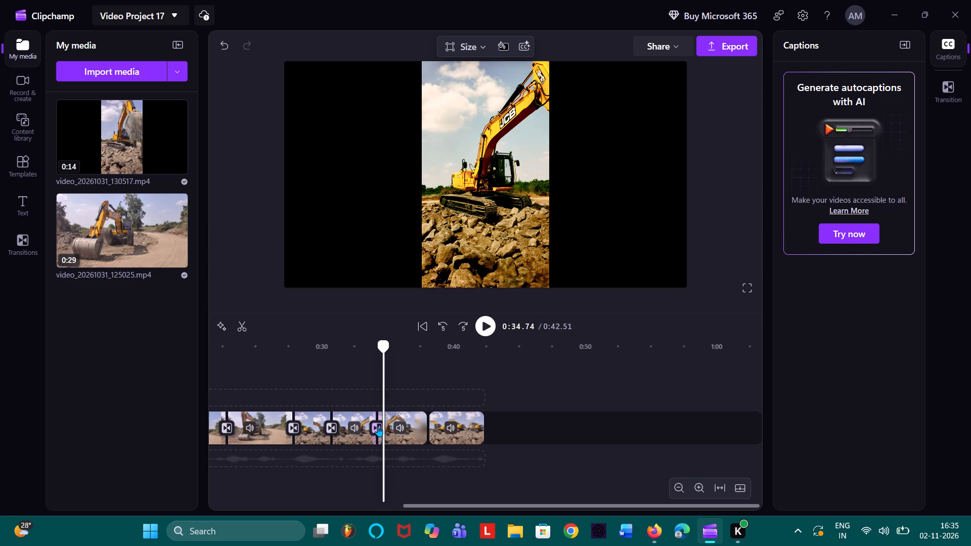
pyautogui.click(951, 87)
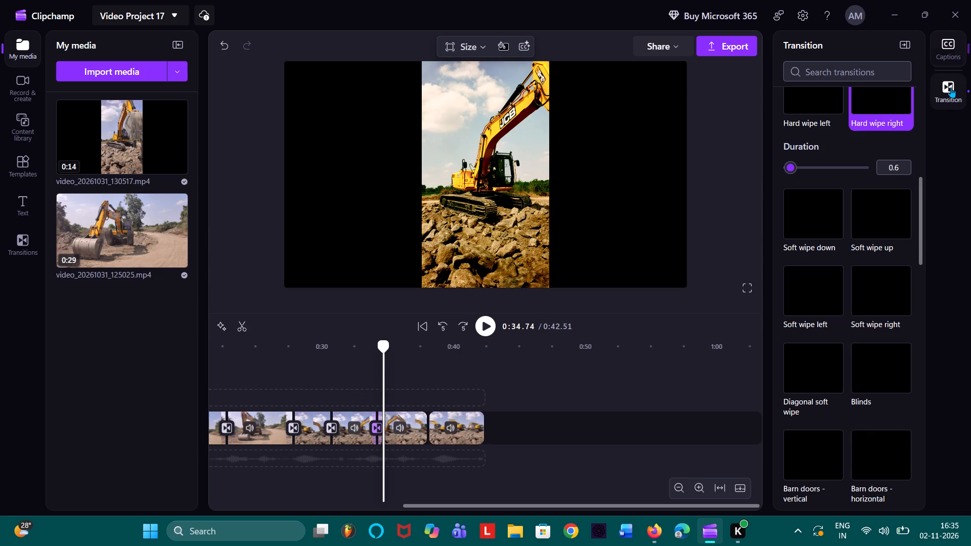
pyautogui.scroll(-2, 847, 240)
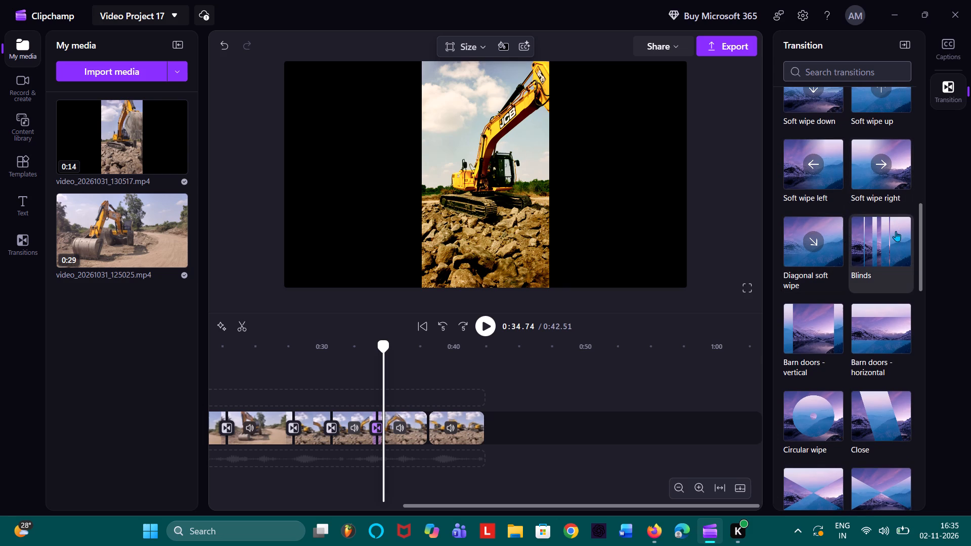
pyautogui.click(814, 307)
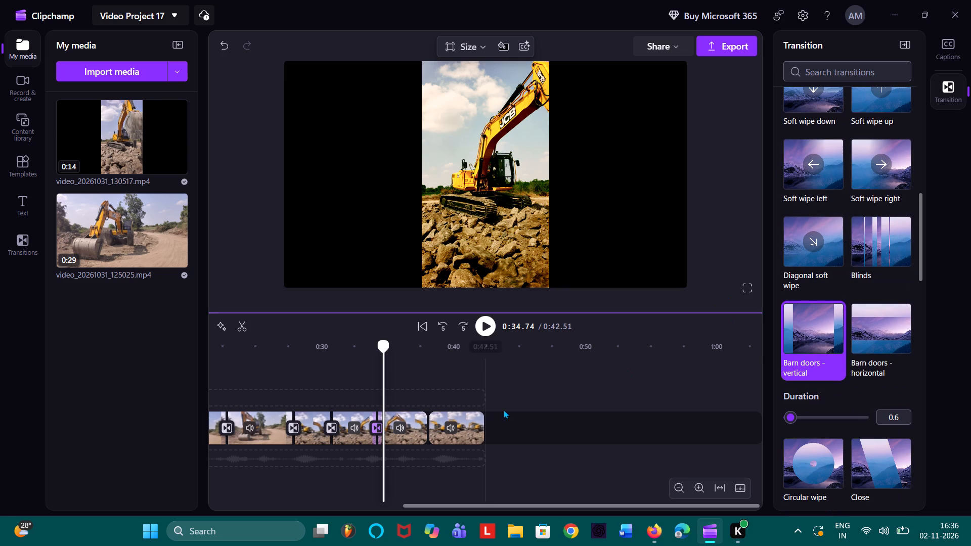
# Replay the section around 0:31 to 0:38 to check the Barn doors - vertical transition.
pyautogui.click(354, 363)
pyautogui.click(354, 364)
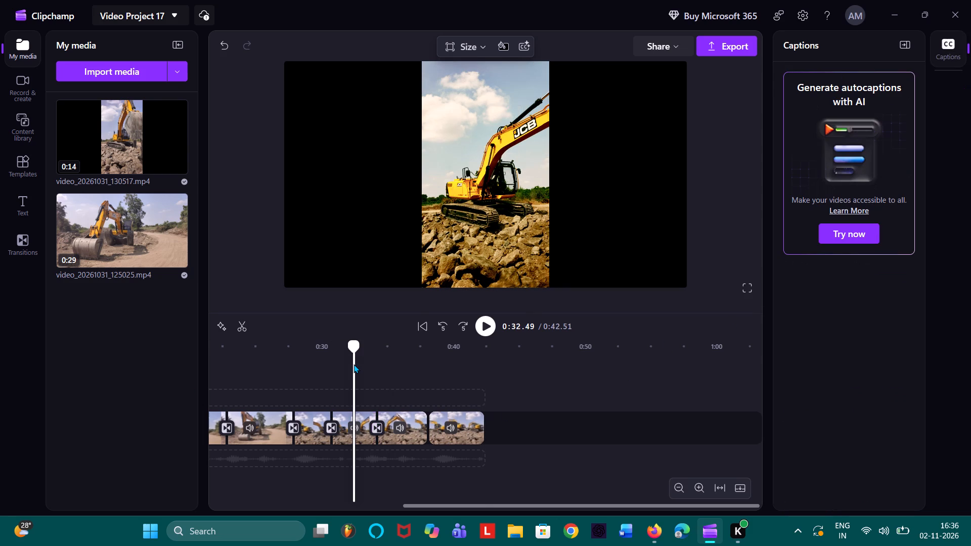
pyautogui.press('space')
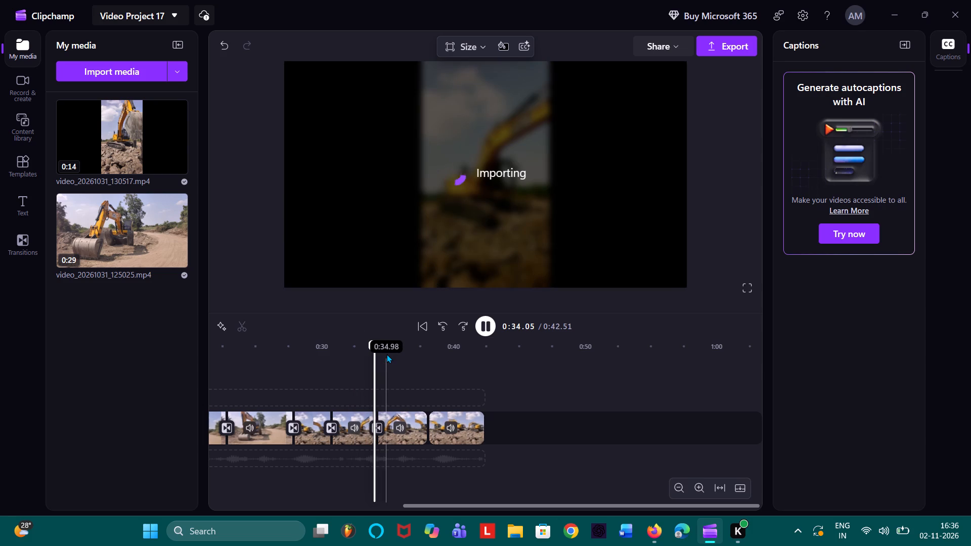
pyautogui.click(340, 367)
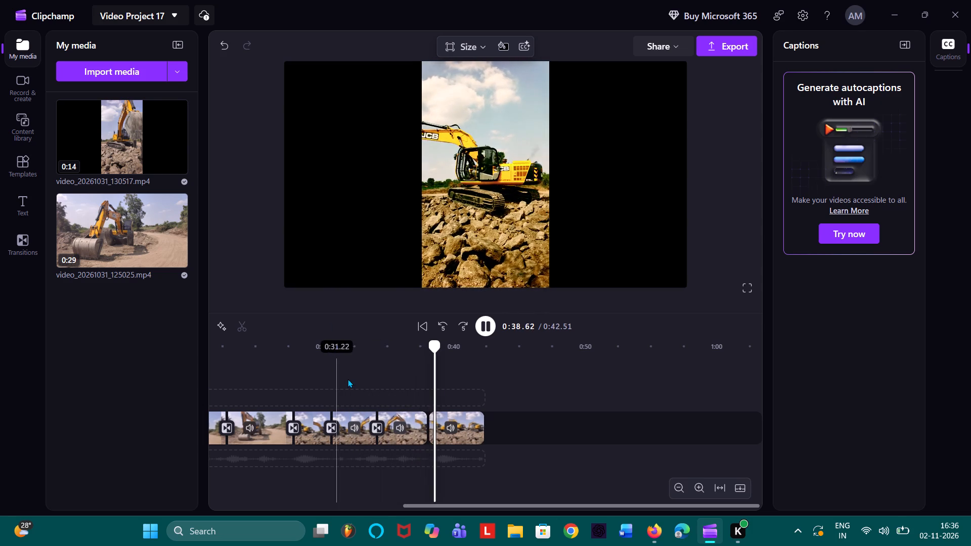
pyautogui.click(351, 355)
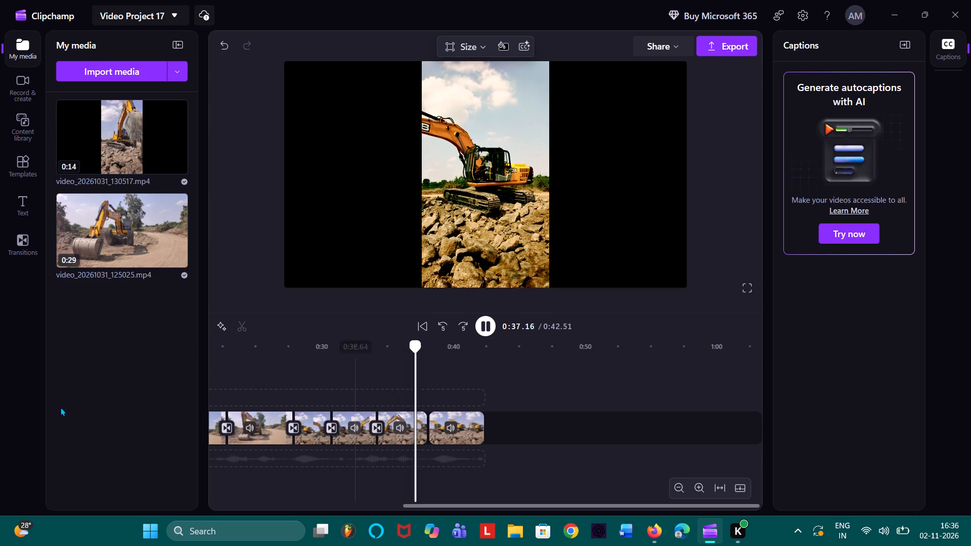
pyautogui.click(335, 374)
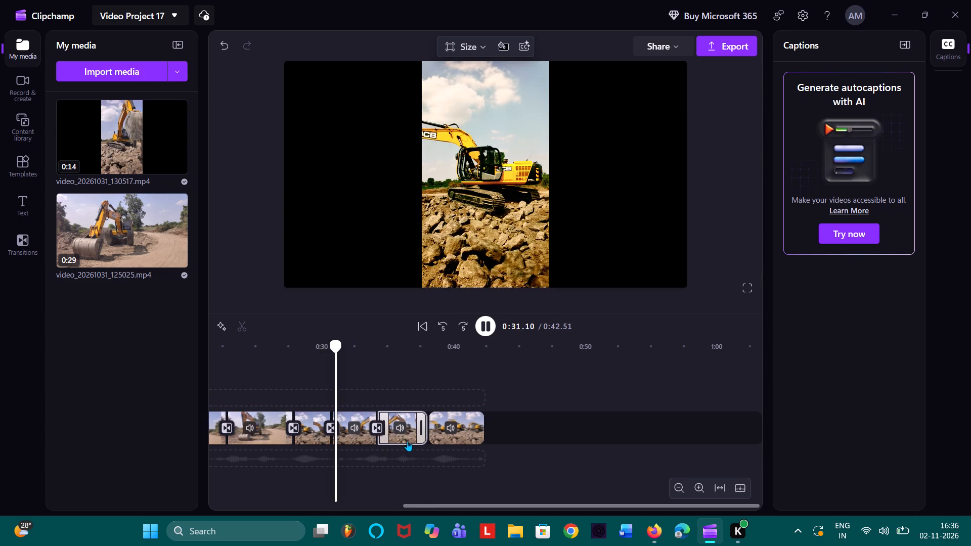
pyautogui.click(378, 430)
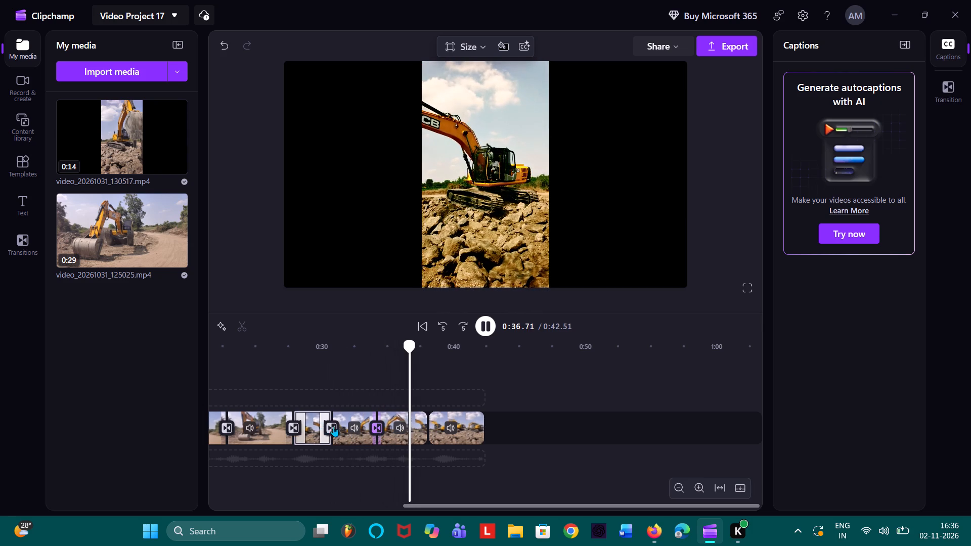
pyautogui.click(356, 361)
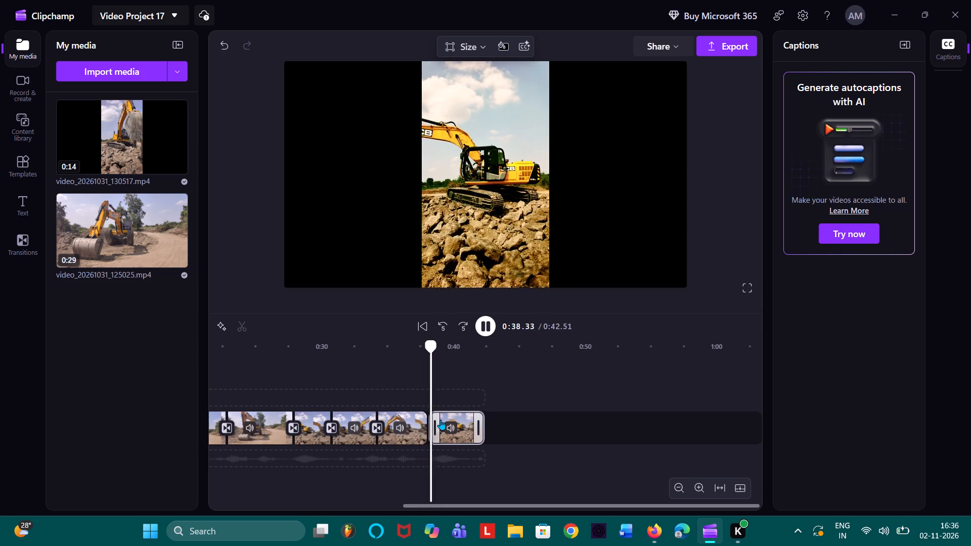
# Add a transition at the last clip cut, around 0:38, and set it to Barn doors - horizontal.
pyautogui.click(425, 425)
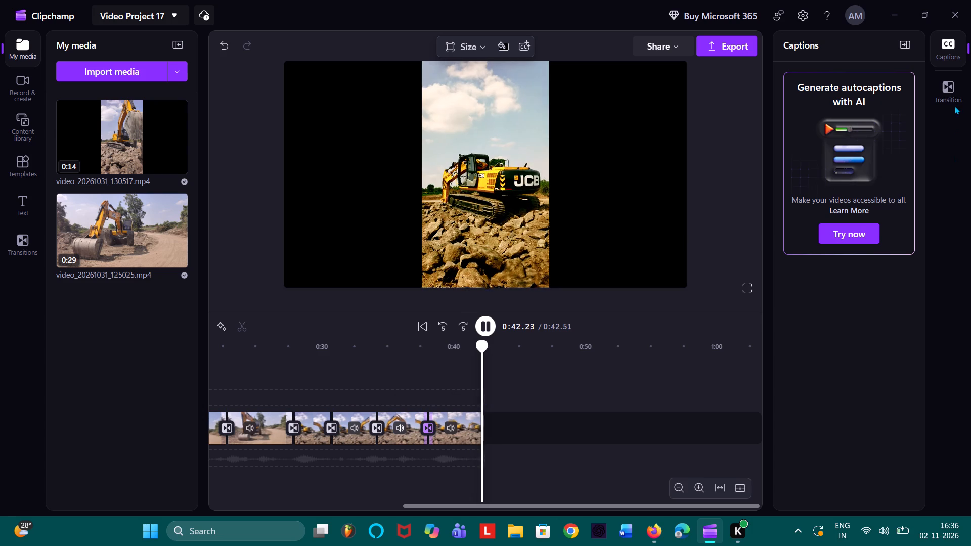
pyautogui.click(953, 93)
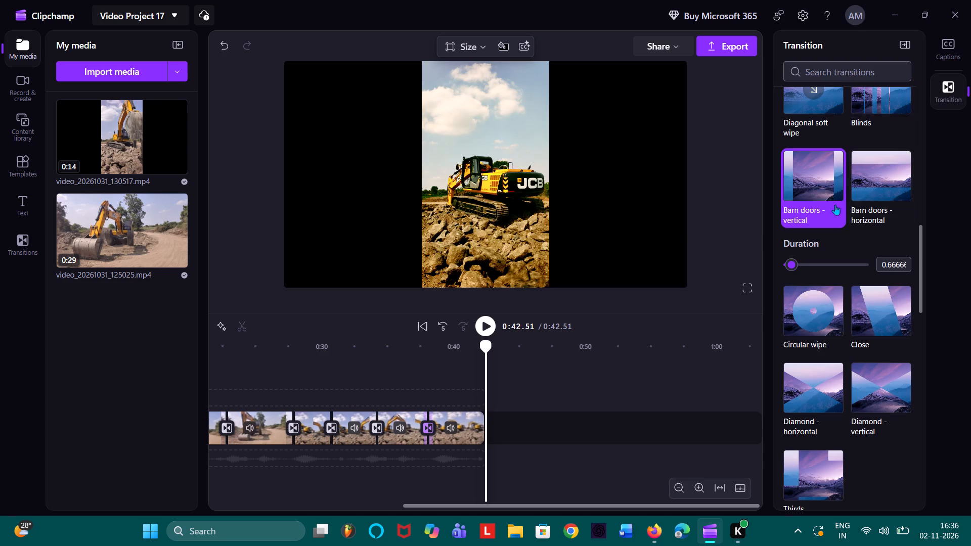
pyautogui.scroll(-1, 838, 213)
pyautogui.scroll(1, 838, 214)
pyautogui.scroll(-1, 838, 214)
pyautogui.scroll(1, 836, 172)
pyautogui.click(878, 170)
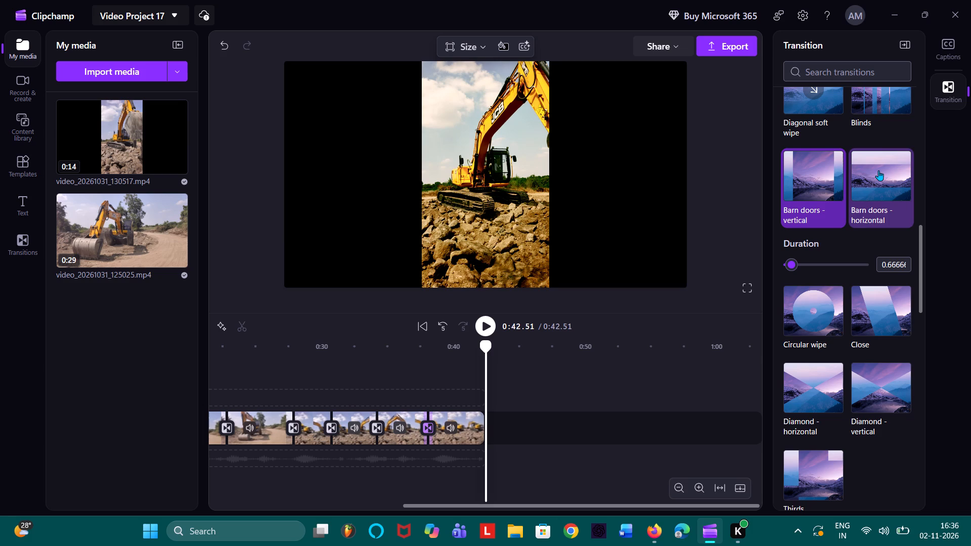
# Play back the timeline from around 0:33 to the end to check the Barn doors - horizontal transition.
pyautogui.hscroll(-1, 878, 170)
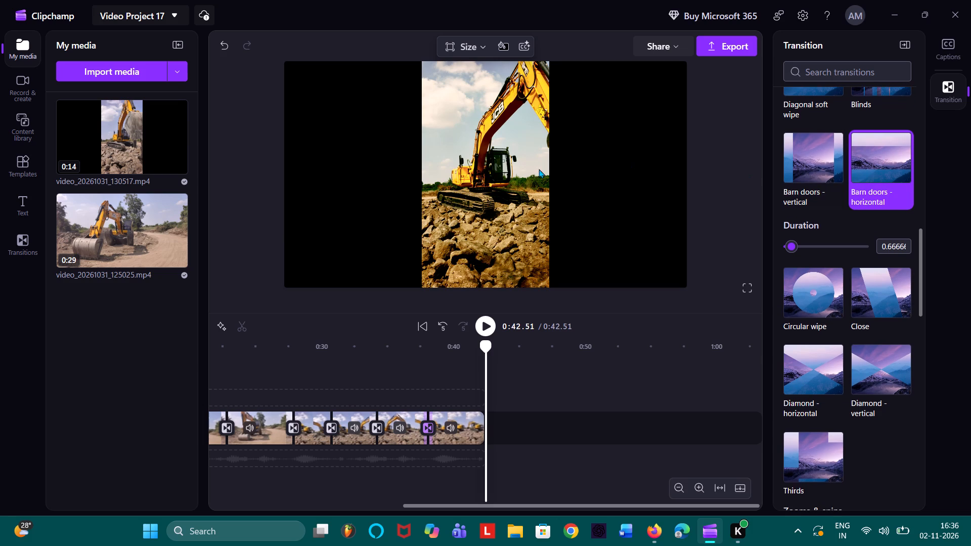
pyautogui.click(410, 359)
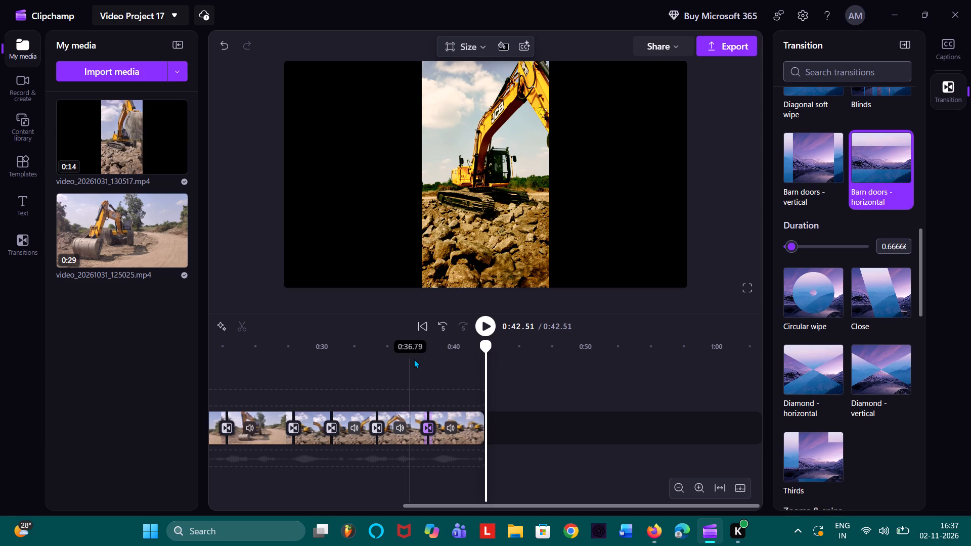
pyautogui.click(414, 359)
pyautogui.click(370, 351)
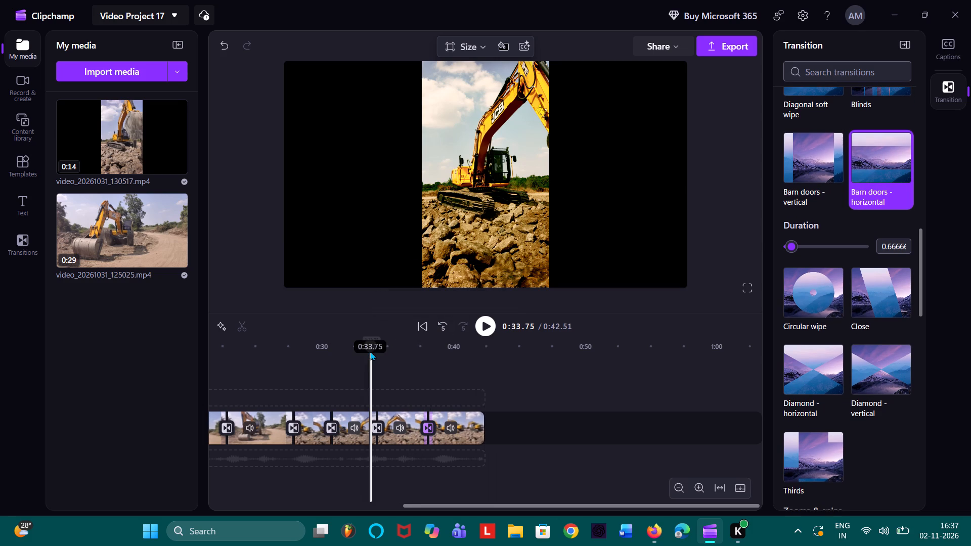
pyautogui.press('space')
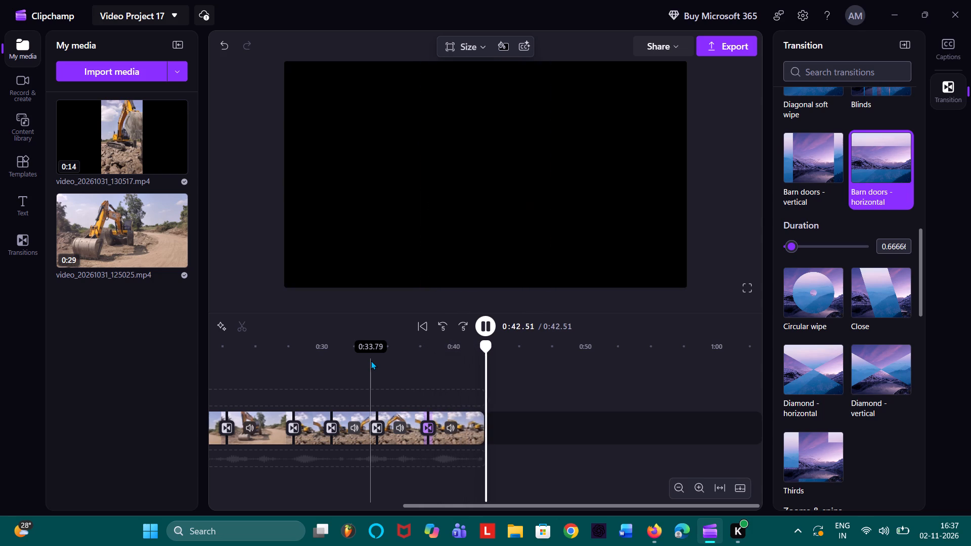
# Play the whole video from the beginning to review all the transitions between the clips.
pyautogui.click(419, 324)
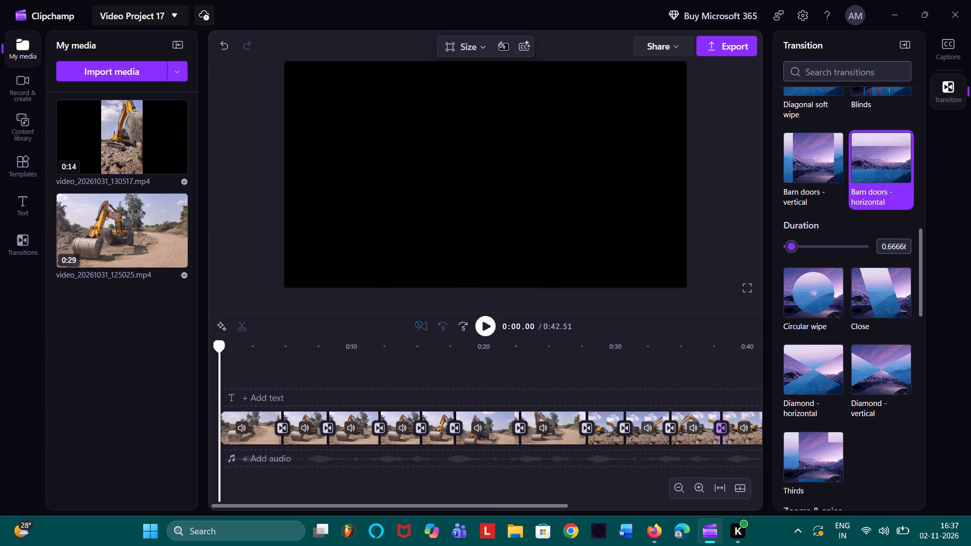
pyautogui.press('space')
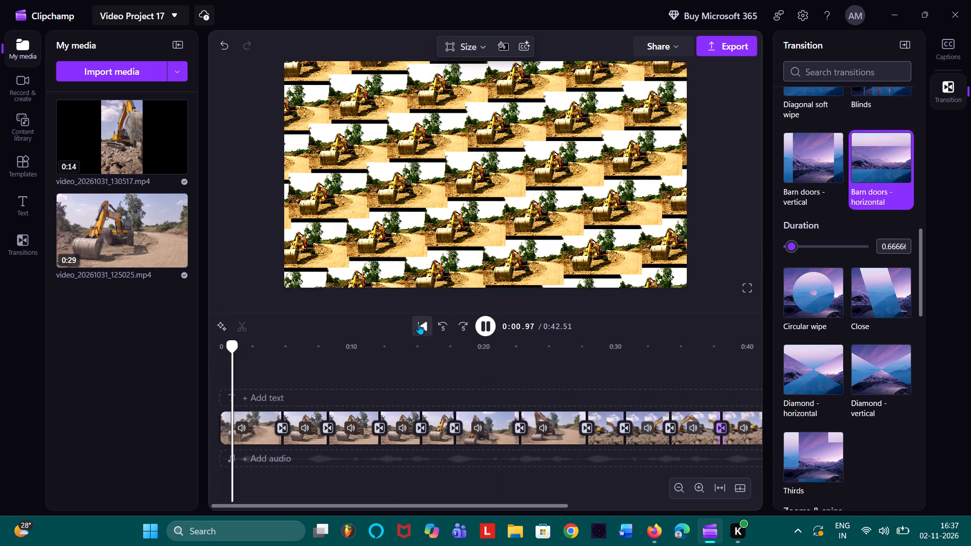
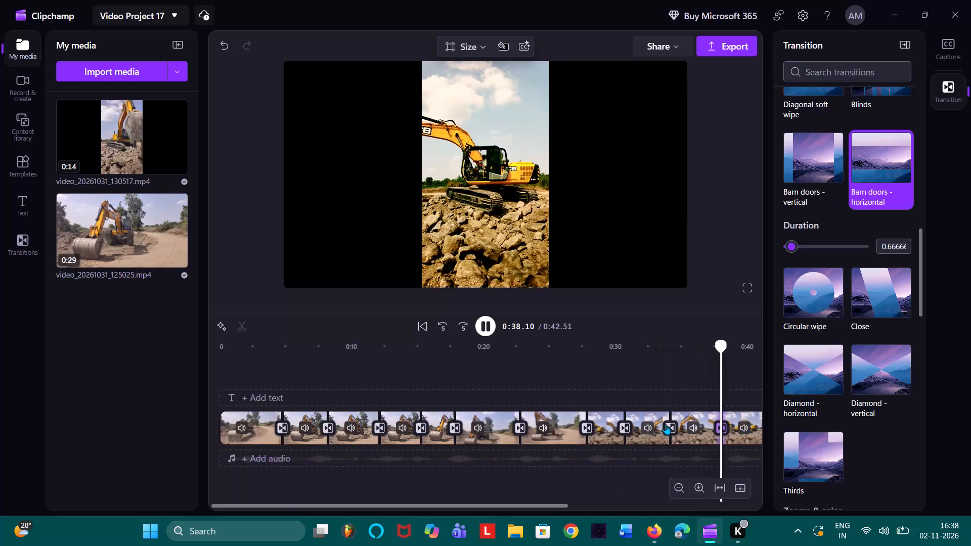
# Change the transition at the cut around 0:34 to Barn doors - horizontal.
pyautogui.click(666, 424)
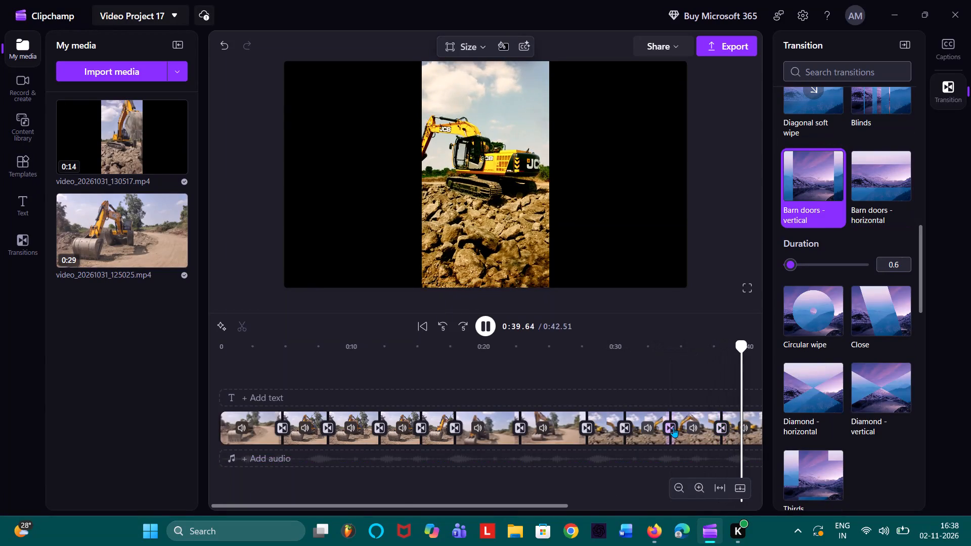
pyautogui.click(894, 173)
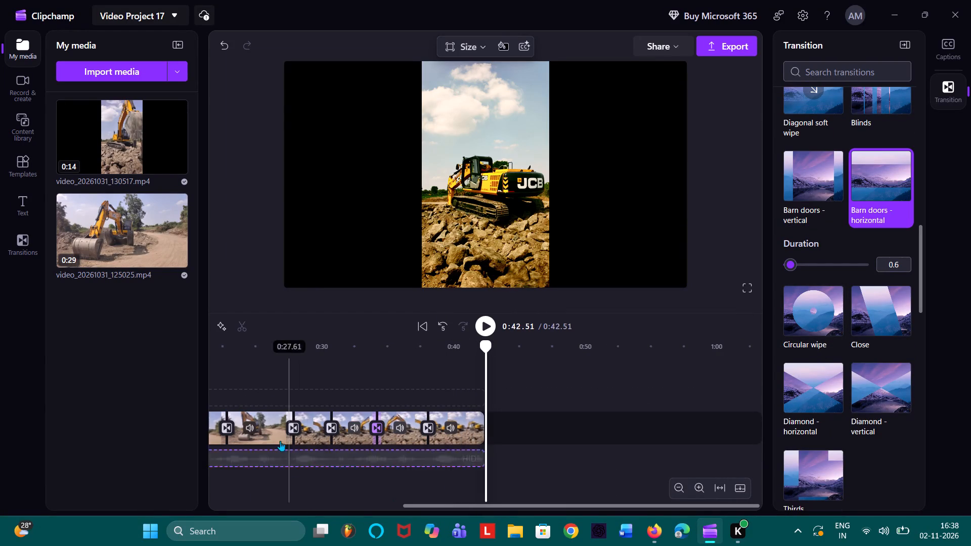
# Replay the section from around 0:31 to 0:38 to check the Barn doors - horizontal transition at the 0:34 cut.
pyautogui.click(344, 364)
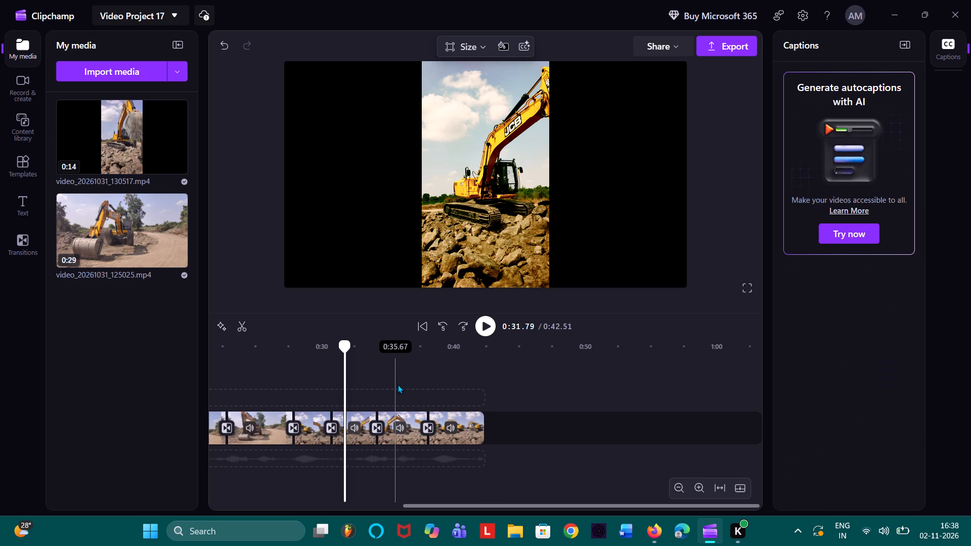
pyautogui.press('space')
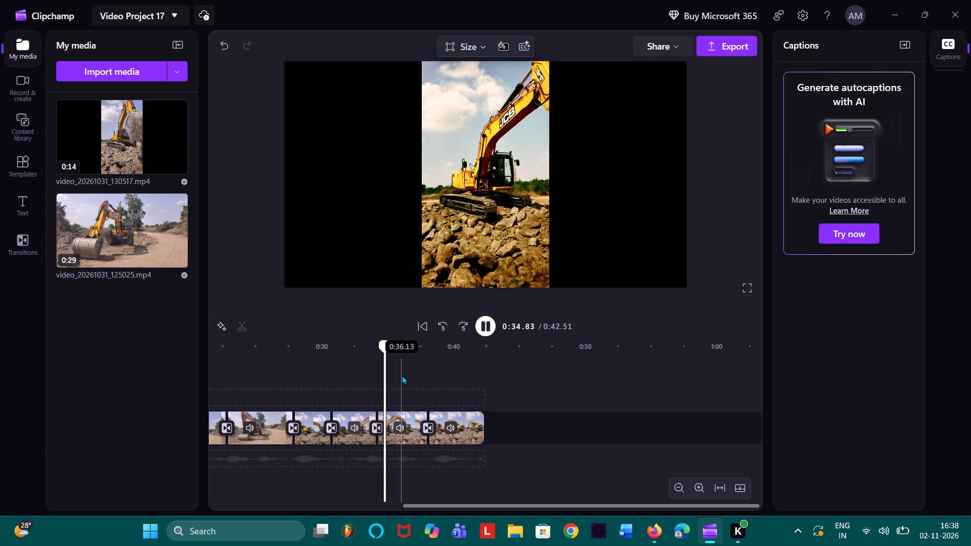
pyautogui.click(321, 370)
pyautogui.click(295, 354)
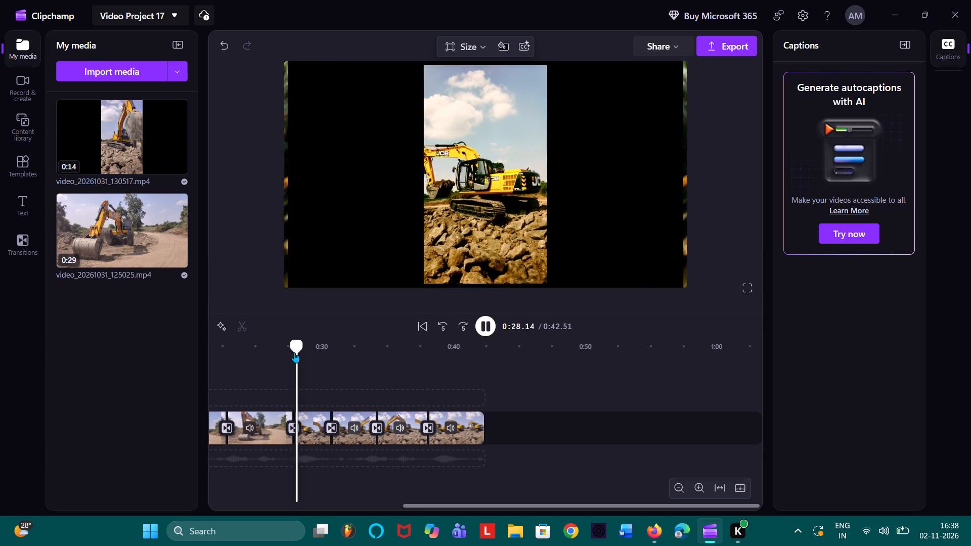
pyautogui.press('space')
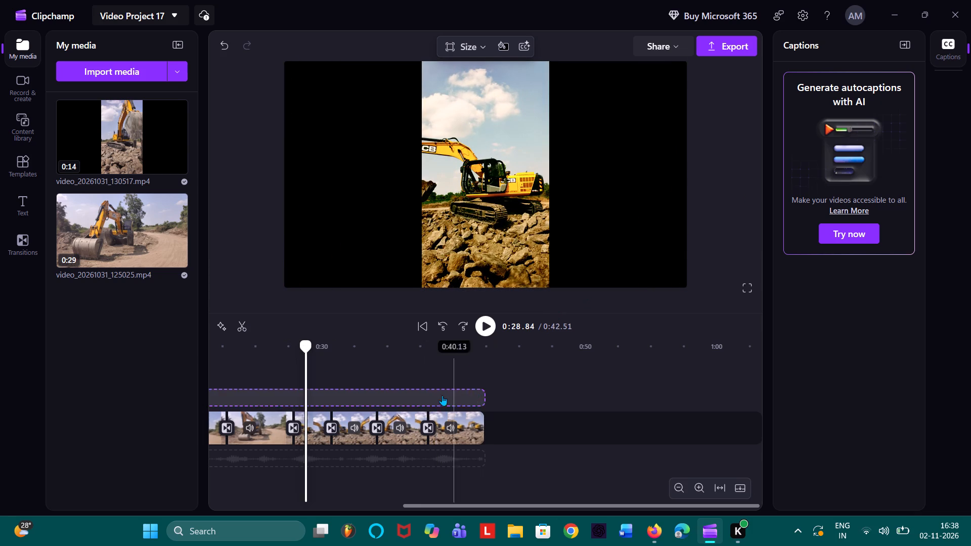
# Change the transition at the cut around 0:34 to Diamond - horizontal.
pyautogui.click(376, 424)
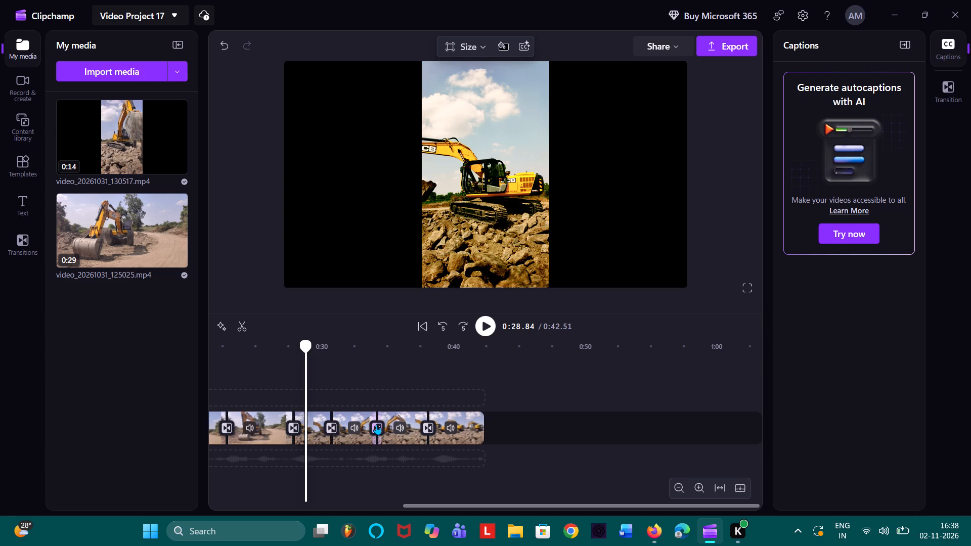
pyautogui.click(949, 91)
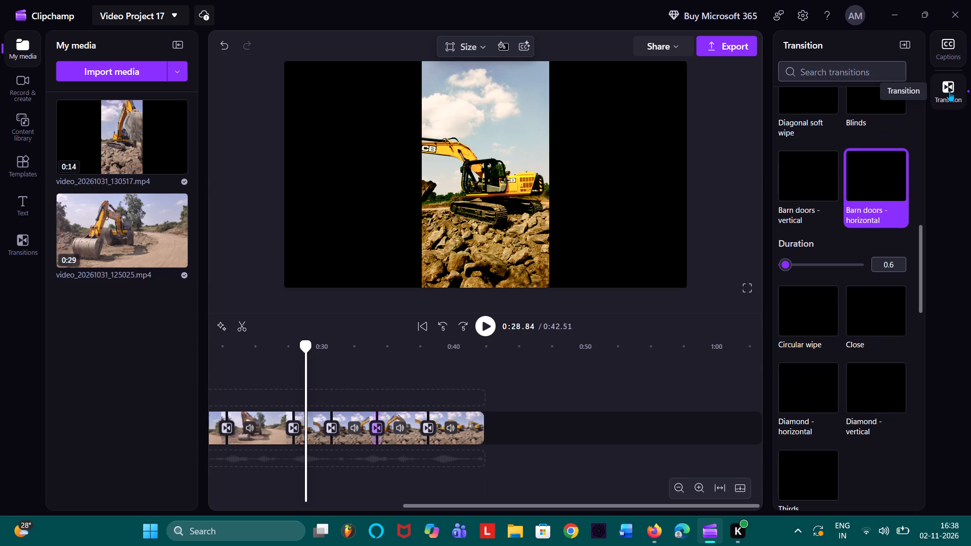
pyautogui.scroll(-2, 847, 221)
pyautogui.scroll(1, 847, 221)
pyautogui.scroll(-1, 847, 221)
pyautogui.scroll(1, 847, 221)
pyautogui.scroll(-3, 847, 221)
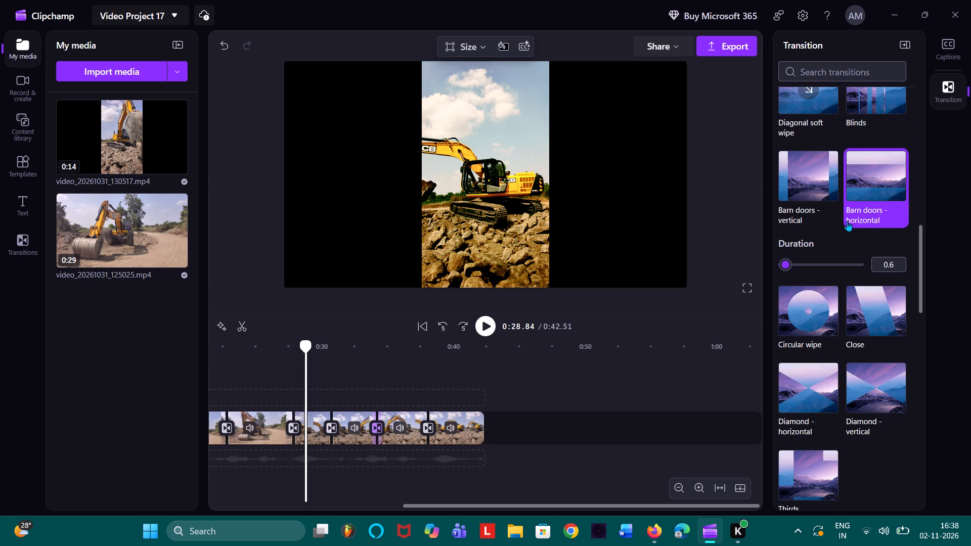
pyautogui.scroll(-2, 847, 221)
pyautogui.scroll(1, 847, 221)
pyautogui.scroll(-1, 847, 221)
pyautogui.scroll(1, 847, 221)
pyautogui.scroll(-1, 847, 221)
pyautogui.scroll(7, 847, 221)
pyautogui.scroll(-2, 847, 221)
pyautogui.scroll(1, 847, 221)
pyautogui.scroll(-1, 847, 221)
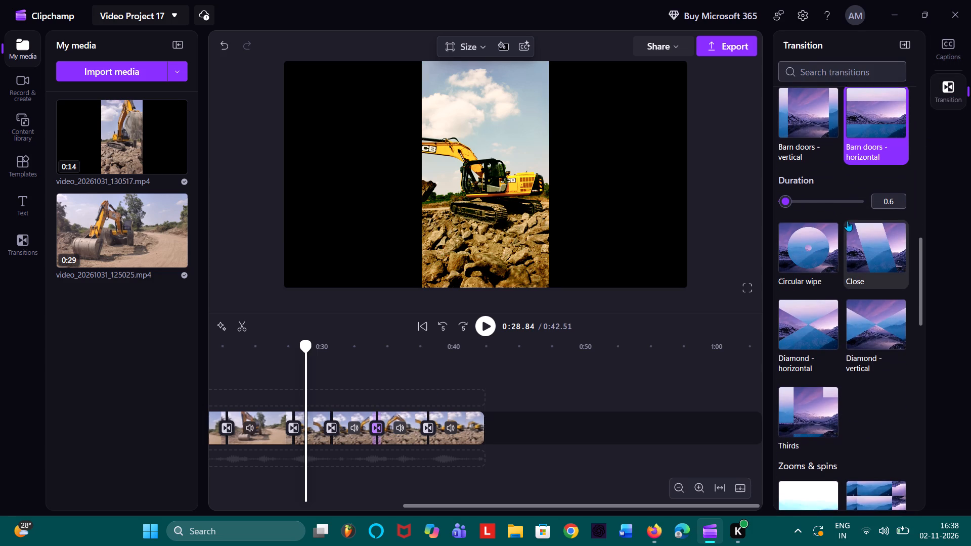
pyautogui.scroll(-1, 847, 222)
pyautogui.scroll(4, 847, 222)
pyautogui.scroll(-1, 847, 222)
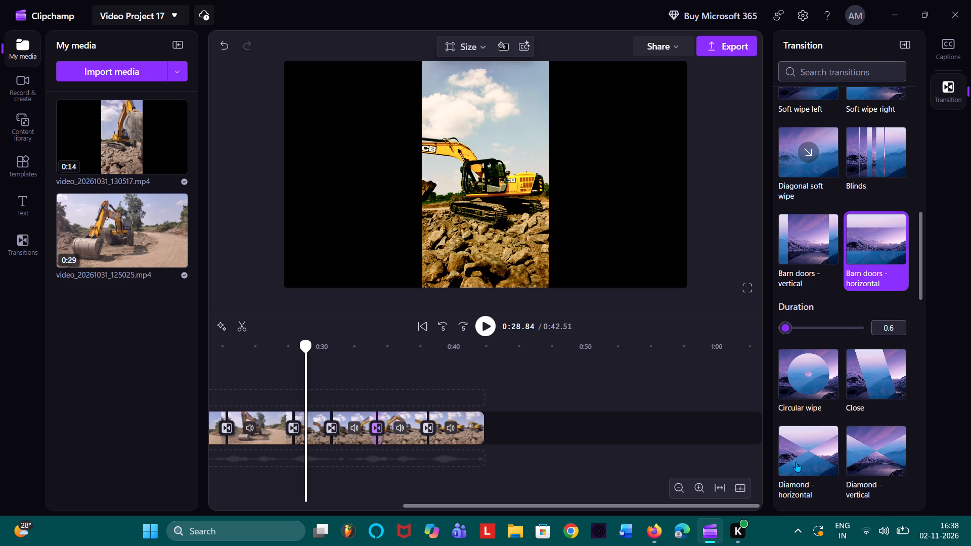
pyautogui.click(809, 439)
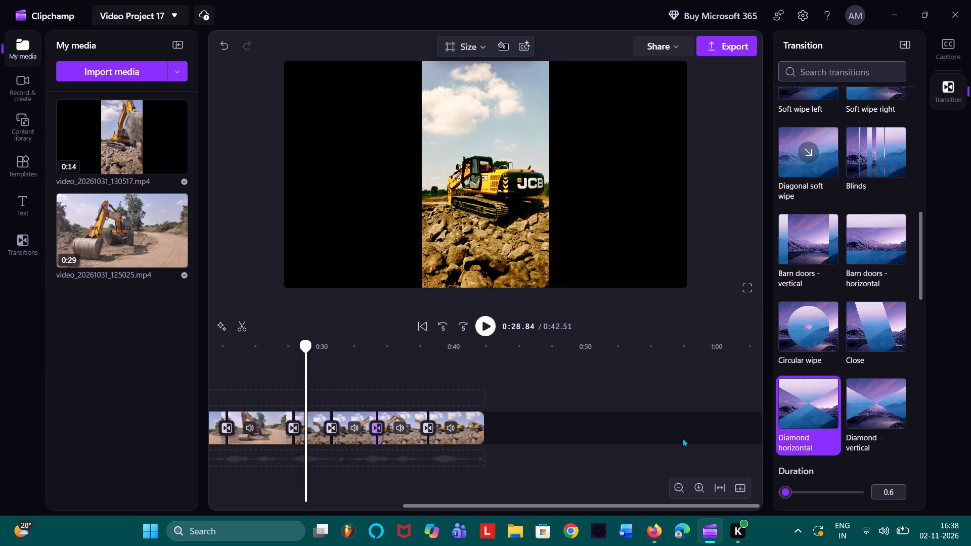
# Play back the section from around 0:29 to 0:37 to check the Diamond - horizontal transition.
pyautogui.press('space')
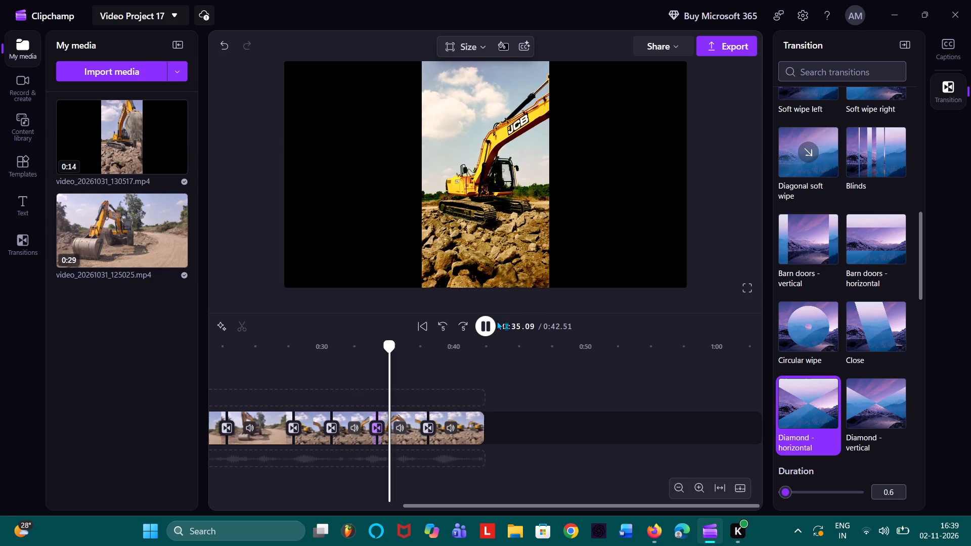
pyautogui.click(337, 355)
pyautogui.press('space')
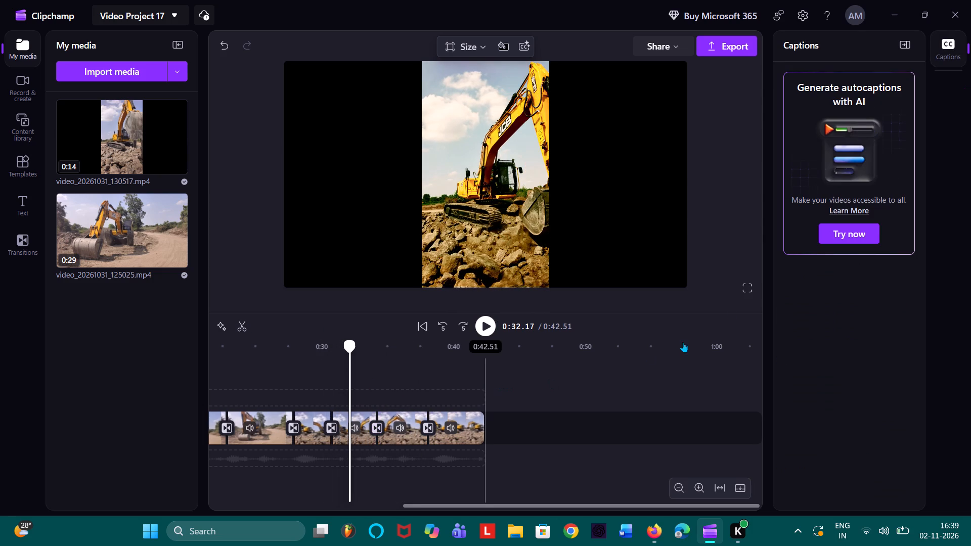
# Change the transition at the cut around 0:34 to Collage.
pyautogui.click(374, 428)
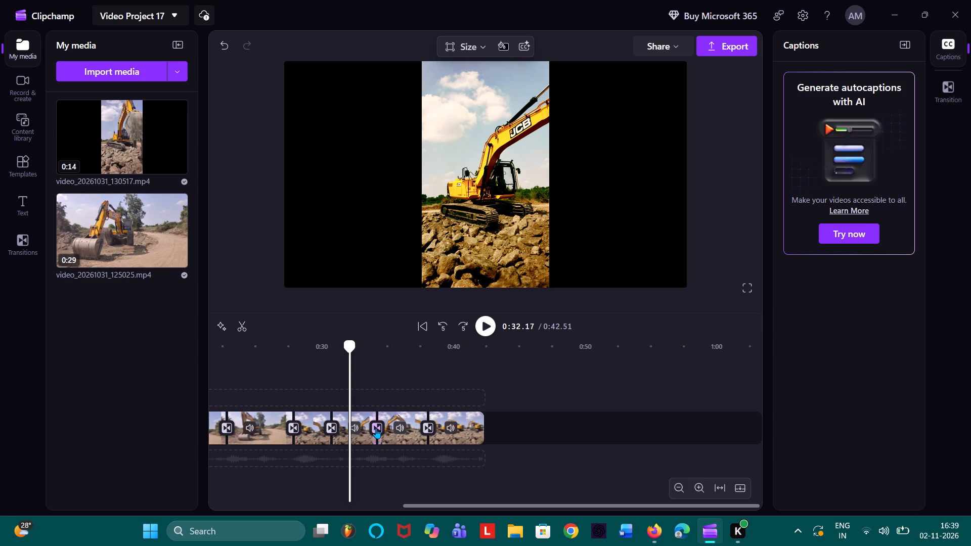
pyautogui.click(952, 95)
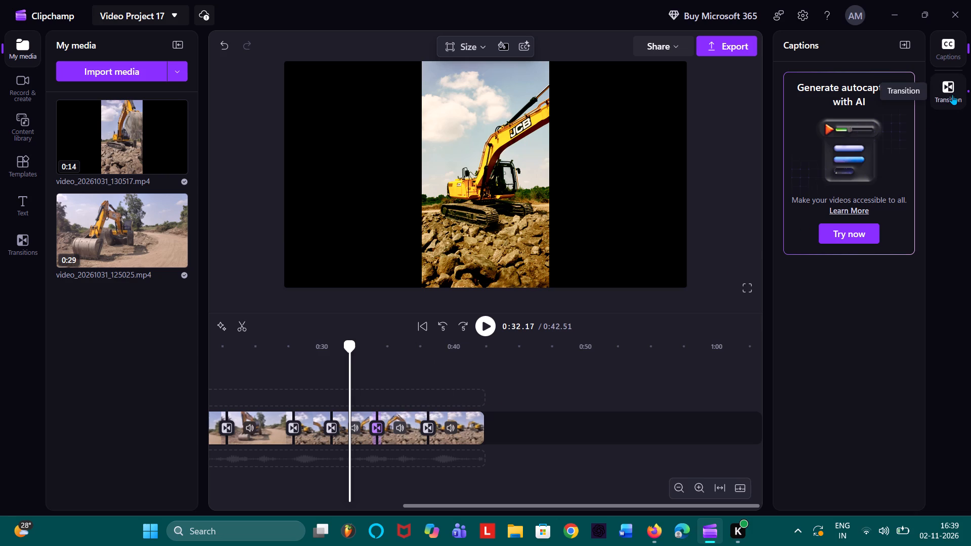
pyautogui.click(874, 386)
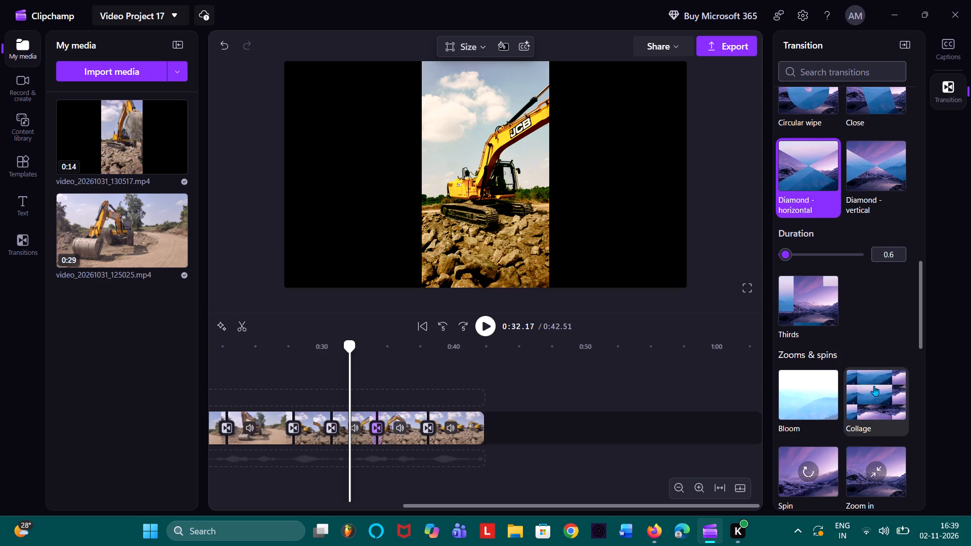
# Replay the section from around 0:29 to 0:39 to check the Collage transition and the last transition.
pyautogui.press('space')
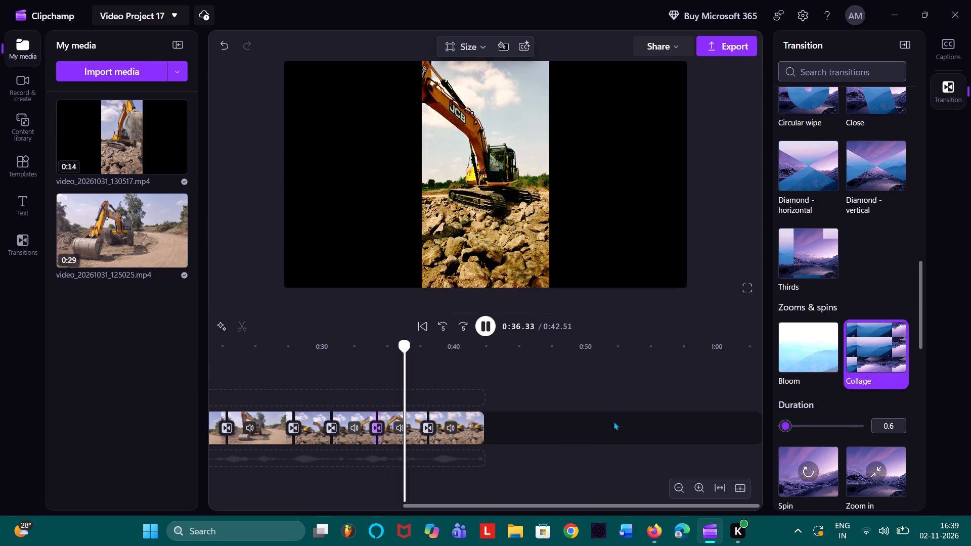
pyautogui.click(306, 352)
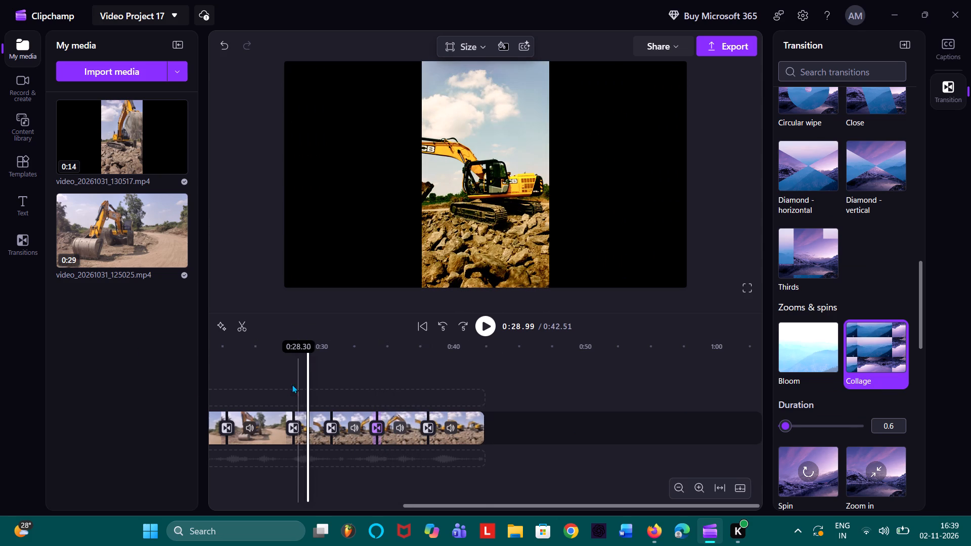
pyautogui.press('space')
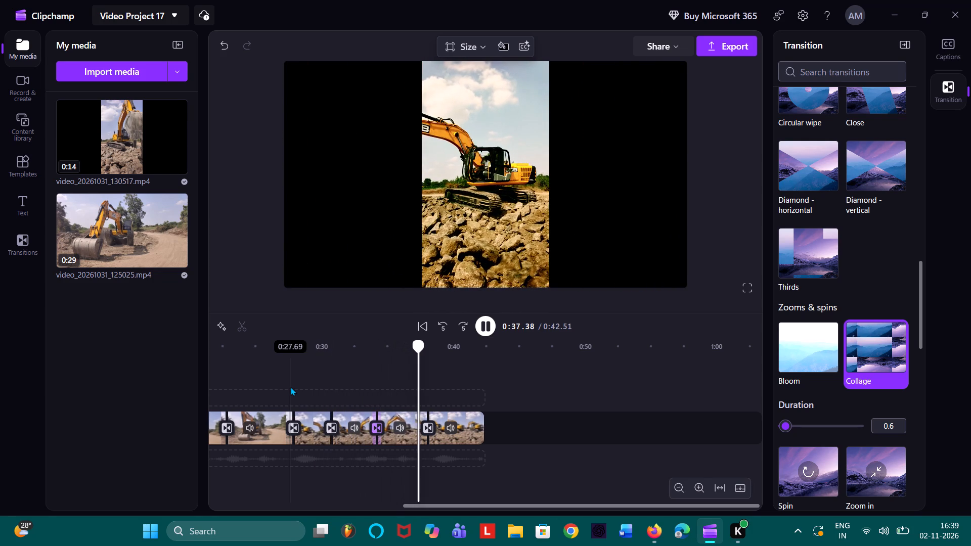
pyautogui.press('space')
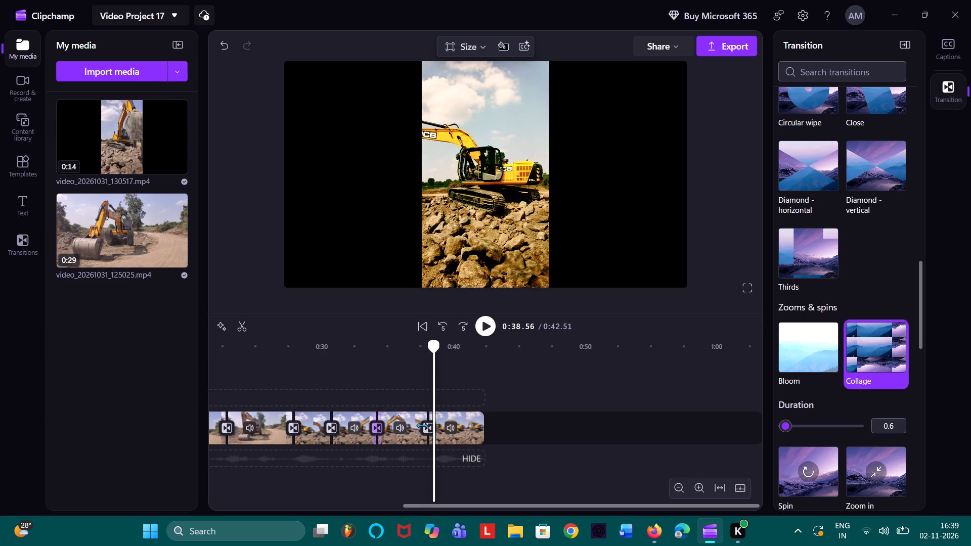
pyautogui.press('space')
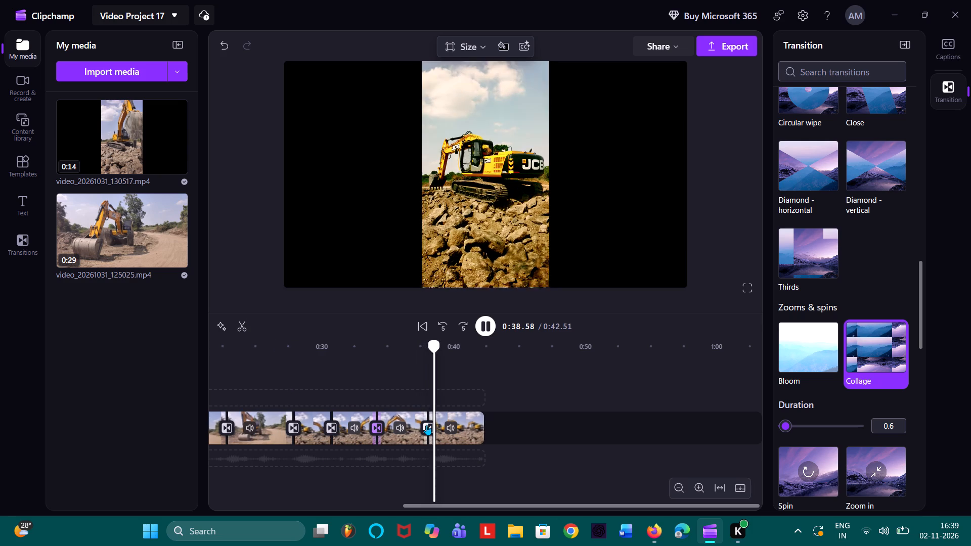
pyautogui.press('space')
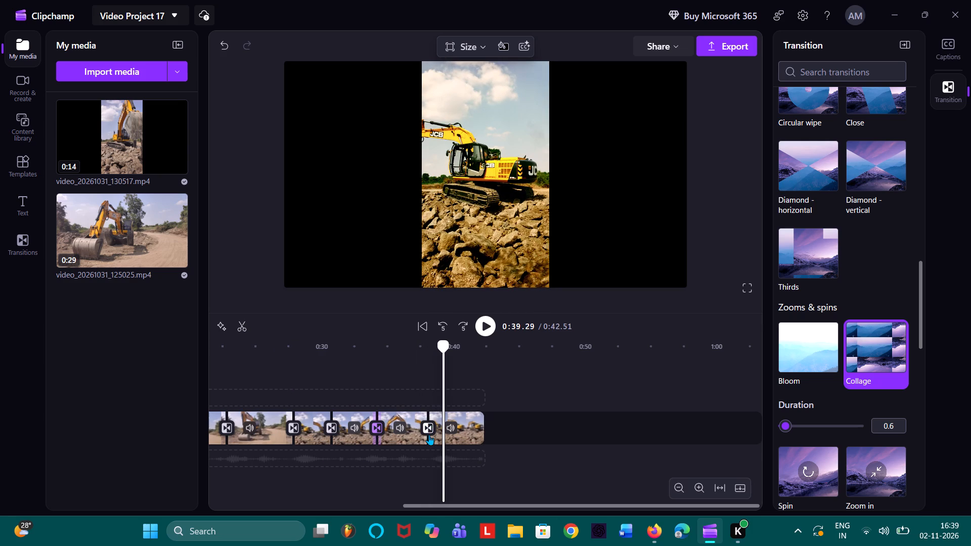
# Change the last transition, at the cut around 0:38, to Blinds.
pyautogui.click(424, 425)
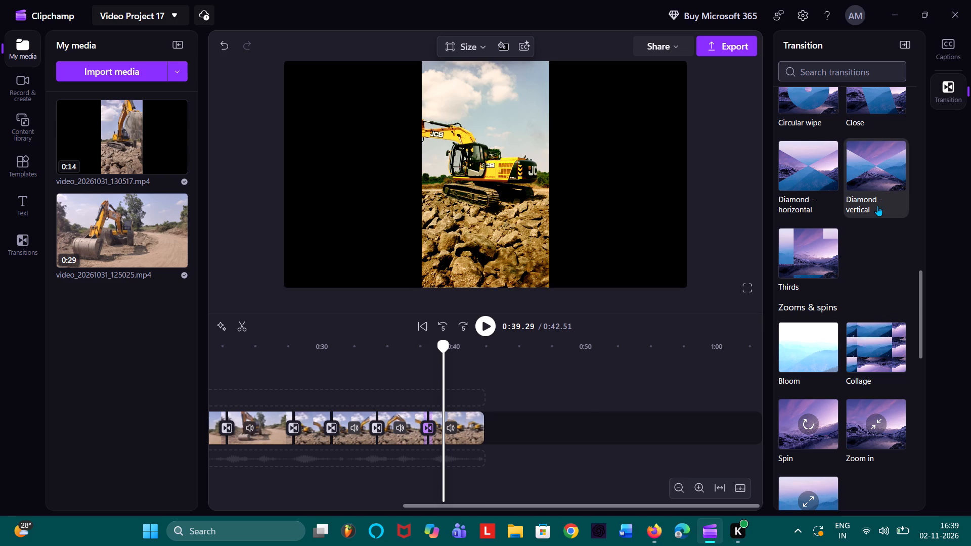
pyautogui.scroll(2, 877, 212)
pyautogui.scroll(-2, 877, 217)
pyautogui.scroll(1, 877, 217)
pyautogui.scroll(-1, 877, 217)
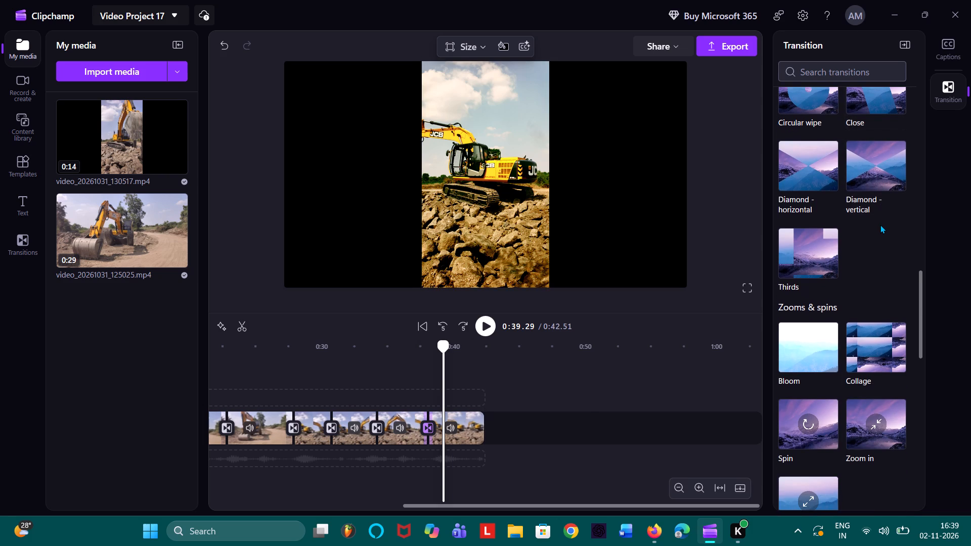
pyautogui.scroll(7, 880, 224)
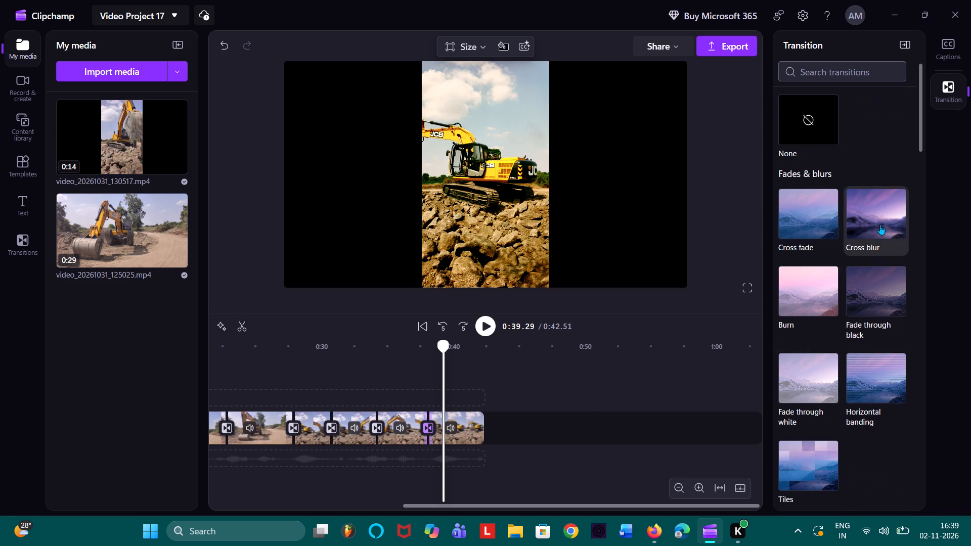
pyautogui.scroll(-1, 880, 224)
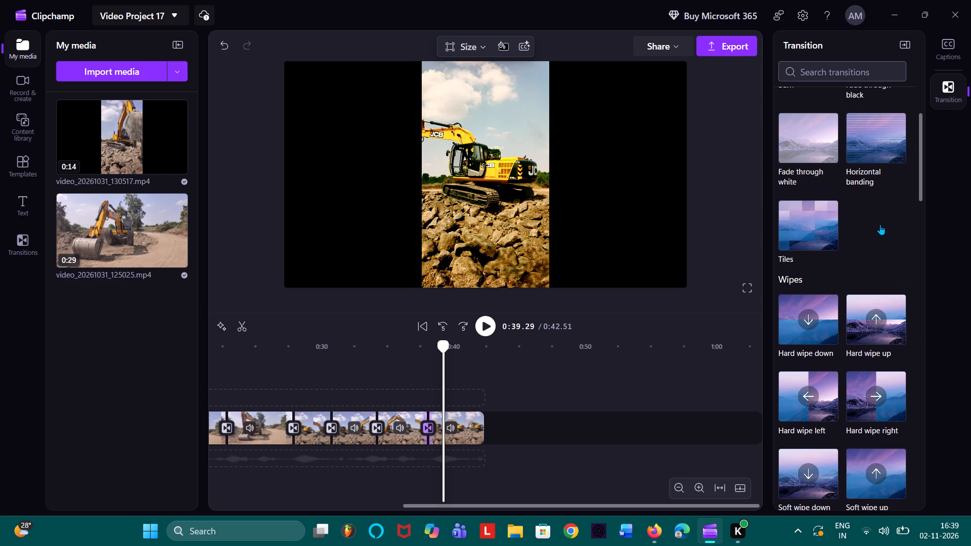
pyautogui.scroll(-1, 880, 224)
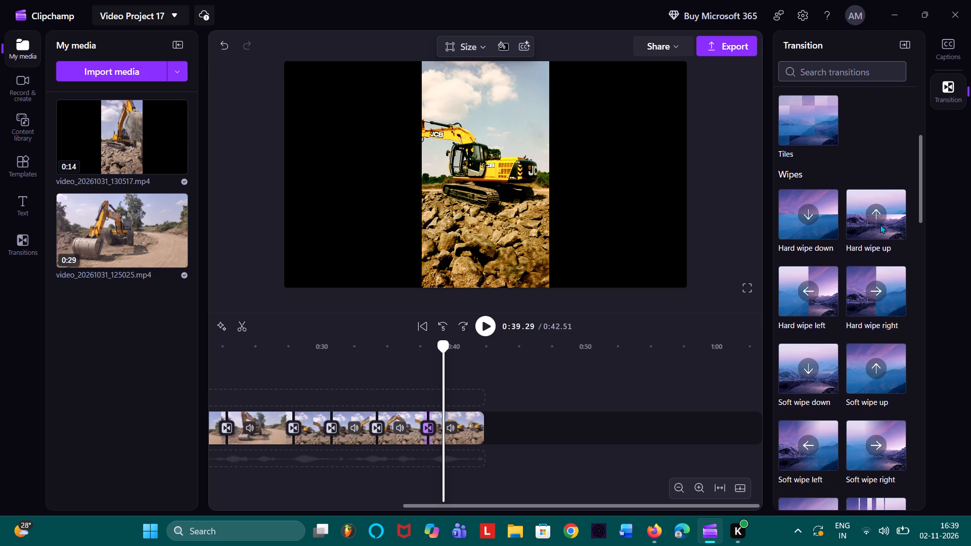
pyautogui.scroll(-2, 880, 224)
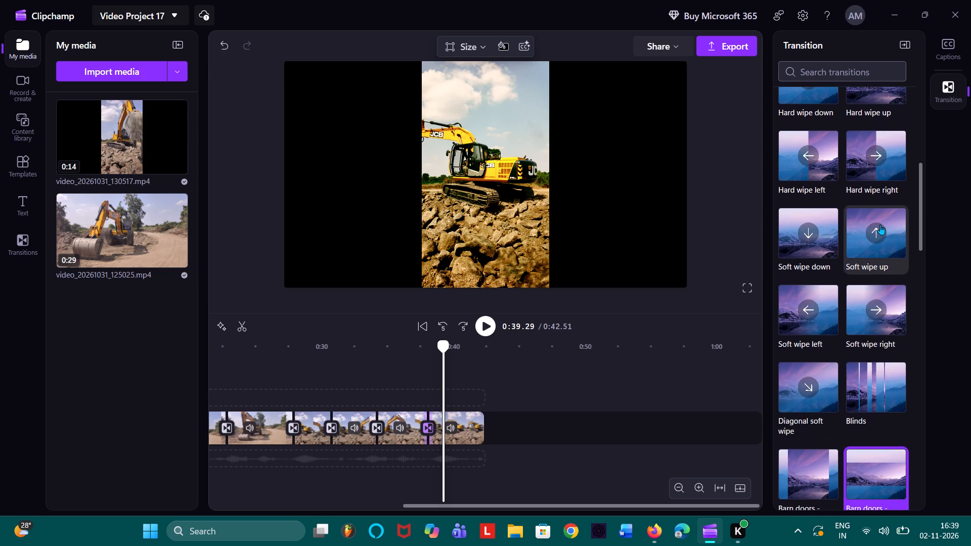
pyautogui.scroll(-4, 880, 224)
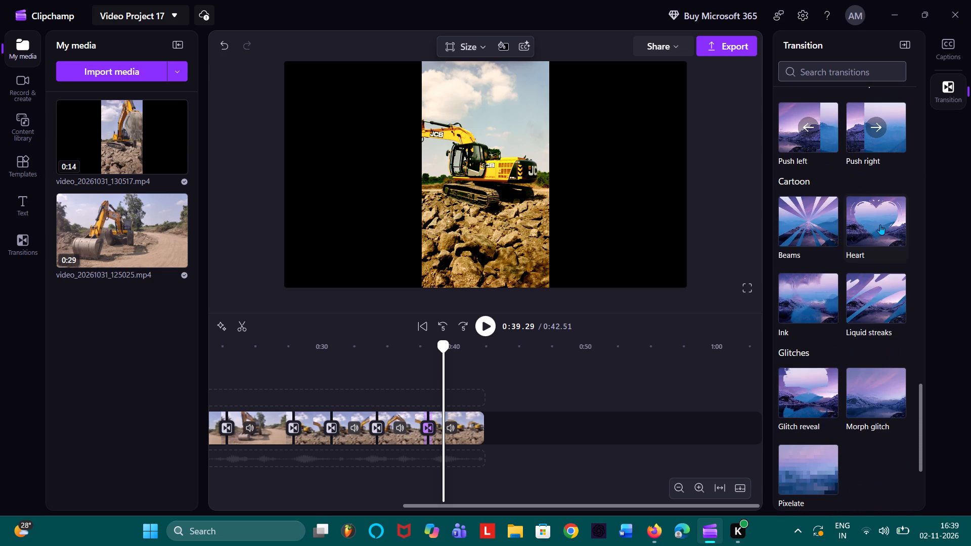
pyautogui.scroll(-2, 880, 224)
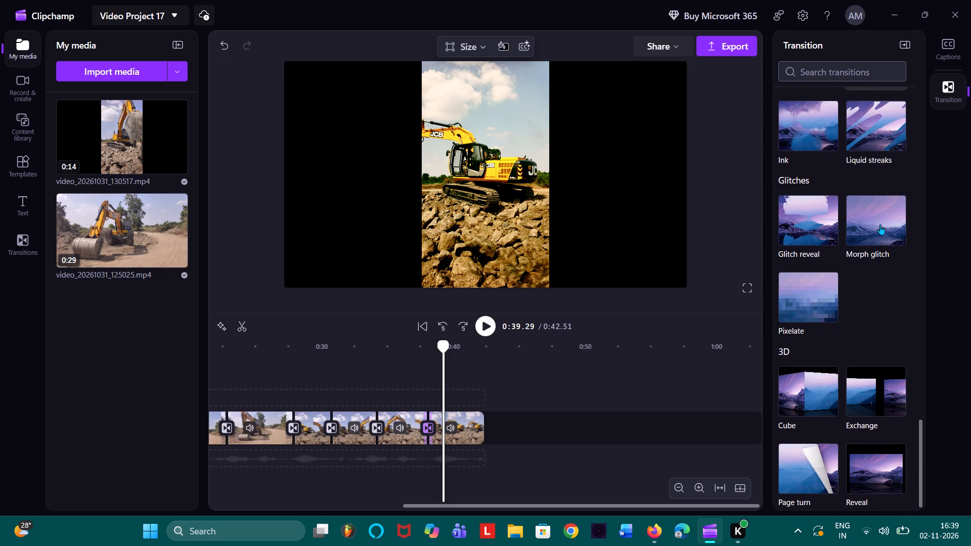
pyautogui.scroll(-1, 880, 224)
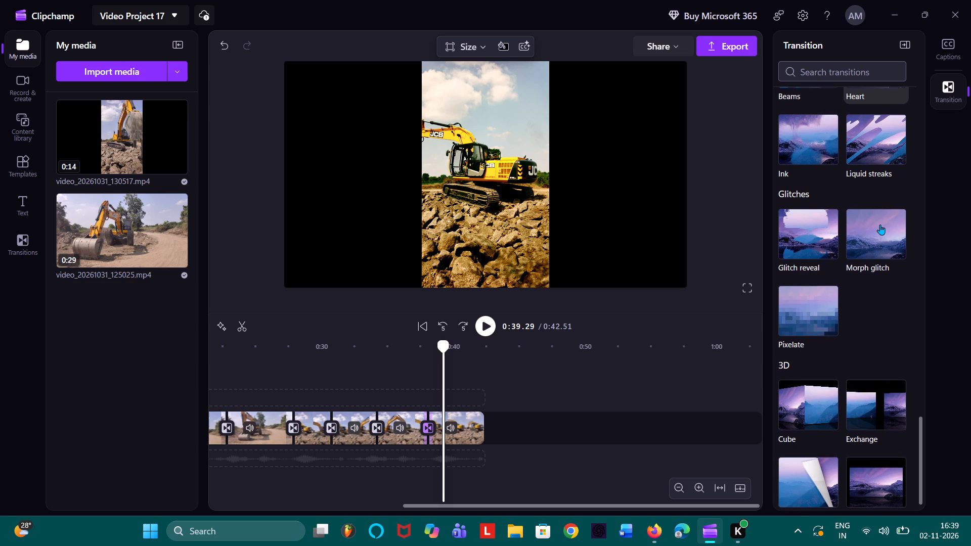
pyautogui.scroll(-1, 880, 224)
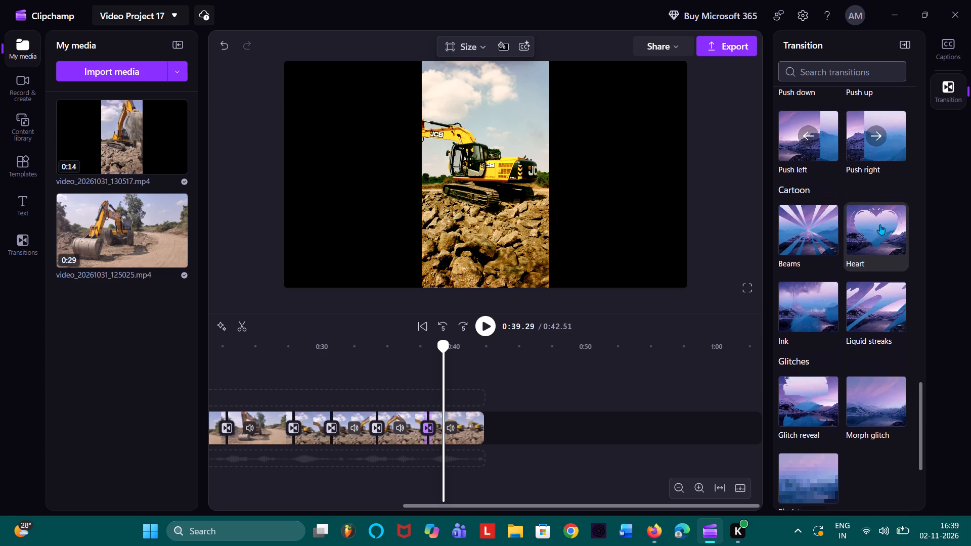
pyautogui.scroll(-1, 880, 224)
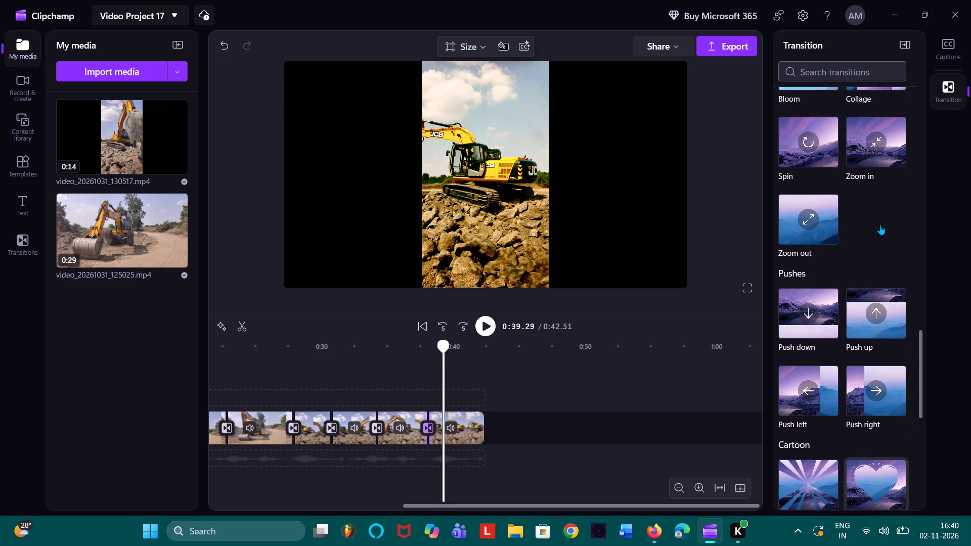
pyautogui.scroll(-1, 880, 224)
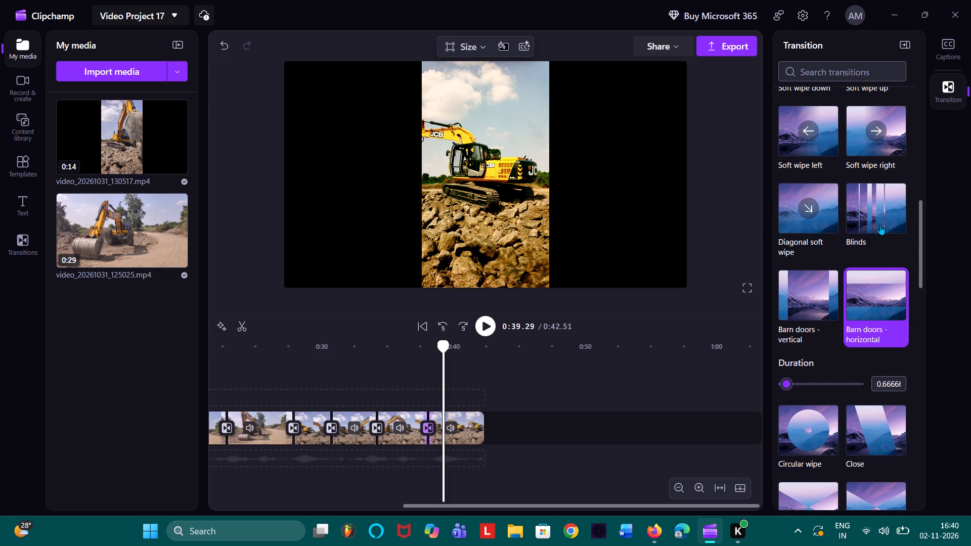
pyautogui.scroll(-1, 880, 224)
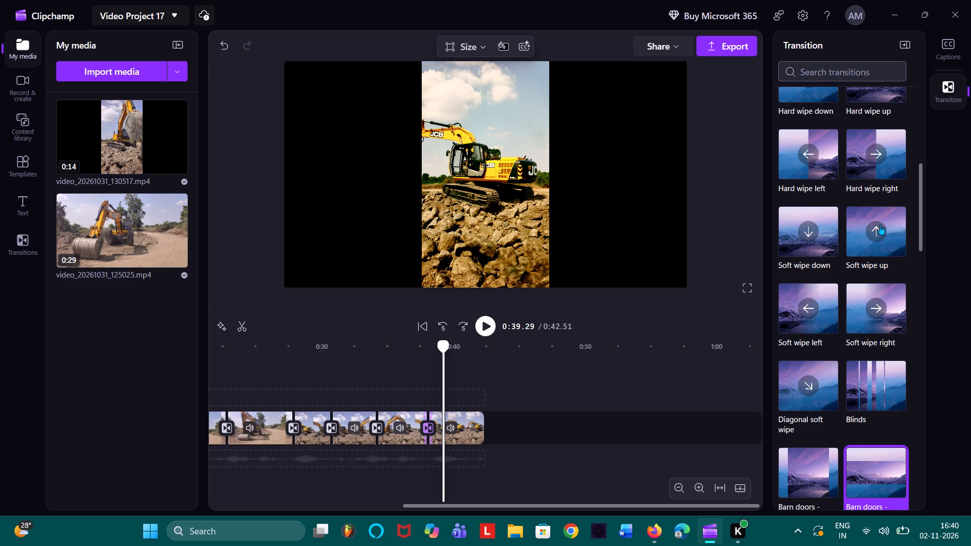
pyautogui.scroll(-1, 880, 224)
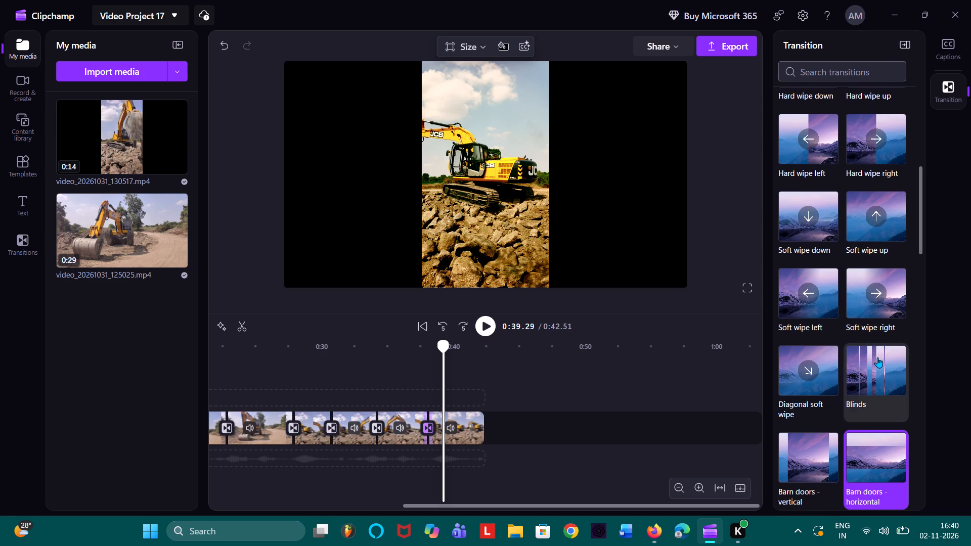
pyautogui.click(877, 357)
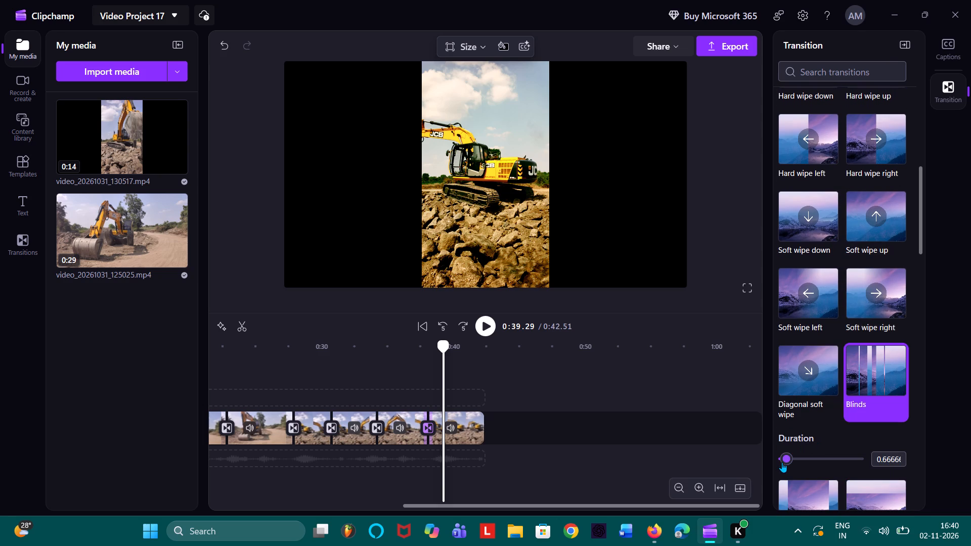
# Set the duration of the transition at the cut around 0:38 to 1.7 seconds.
pyautogui.moveTo(788, 456); pyautogui.dragTo(937, 477)
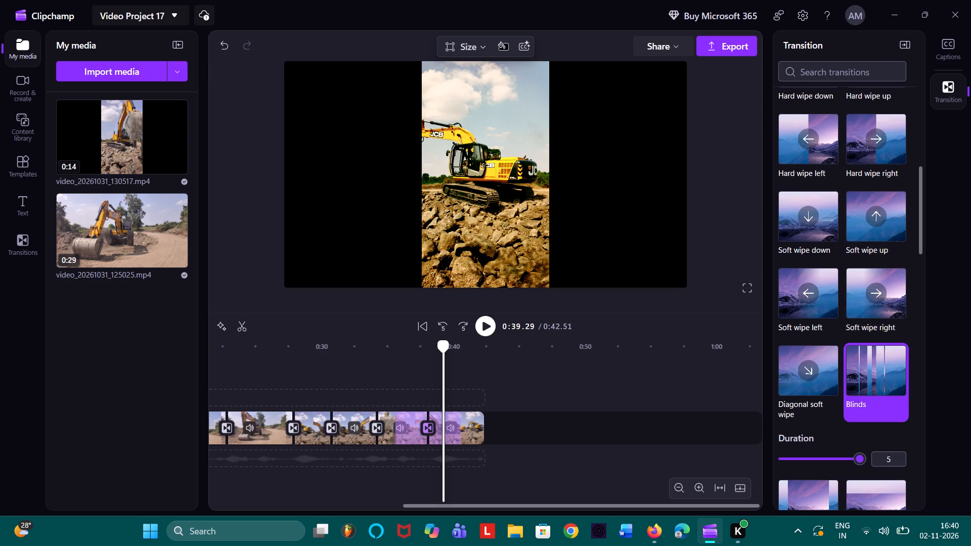
pyautogui.click(808, 458)
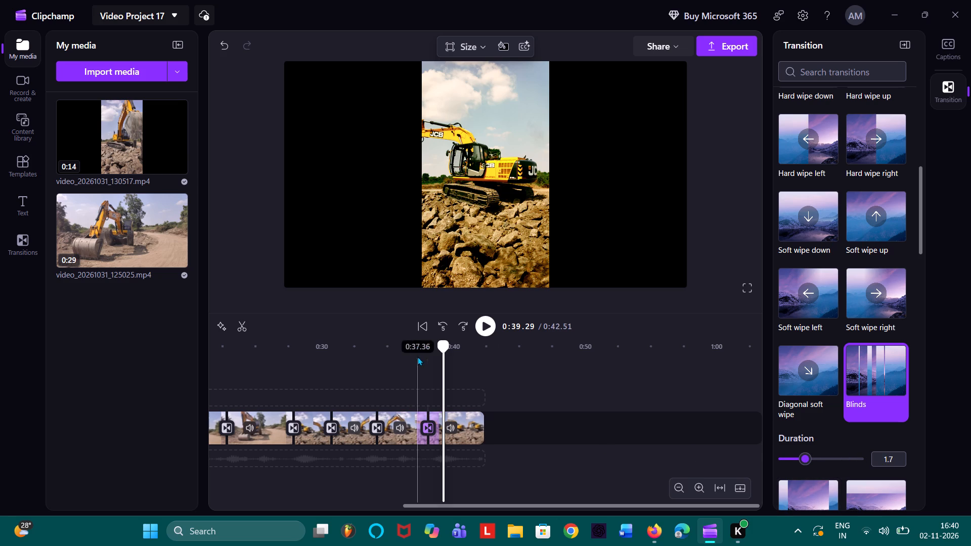
# Play back the section from around 0:33 to 0:41 to check the lengthened Blinds transition.
pyautogui.click(368, 366)
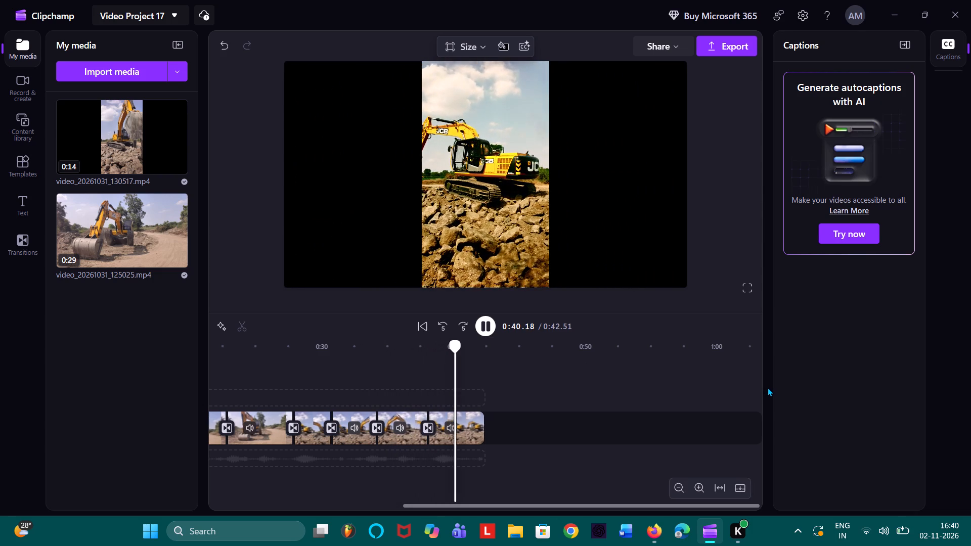
pyautogui.press('space')
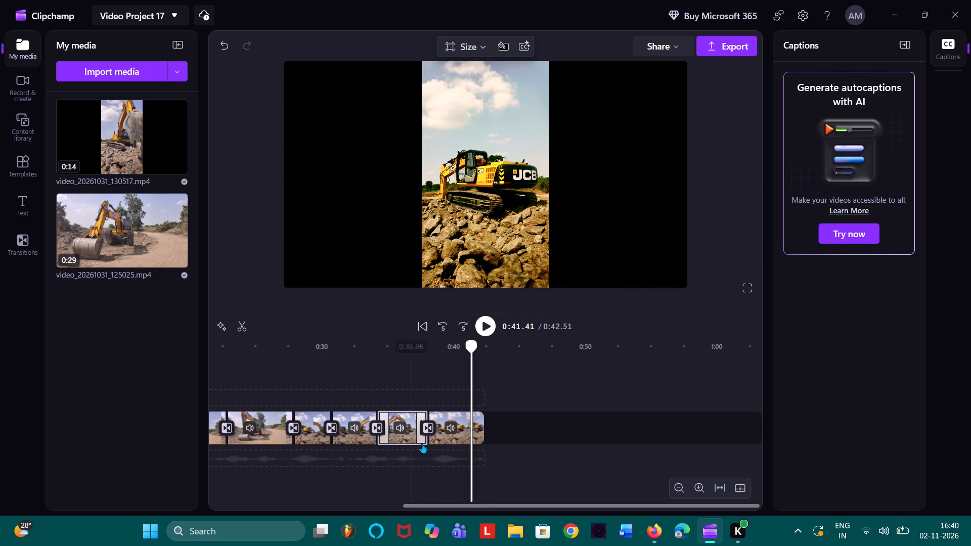
# Change the last transition, at the cut around 0:38, to the cartoon-style Heart.
pyautogui.click(431, 427)
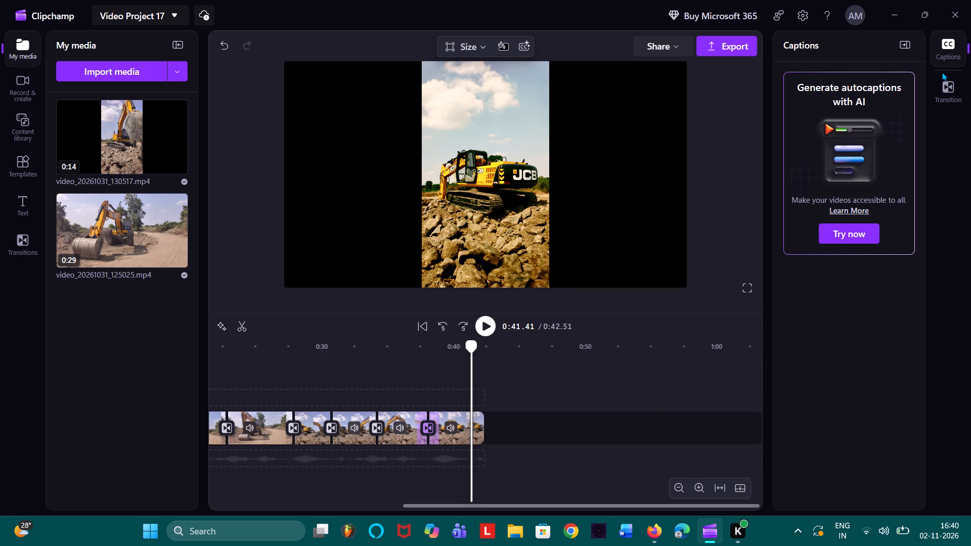
pyautogui.click(939, 85)
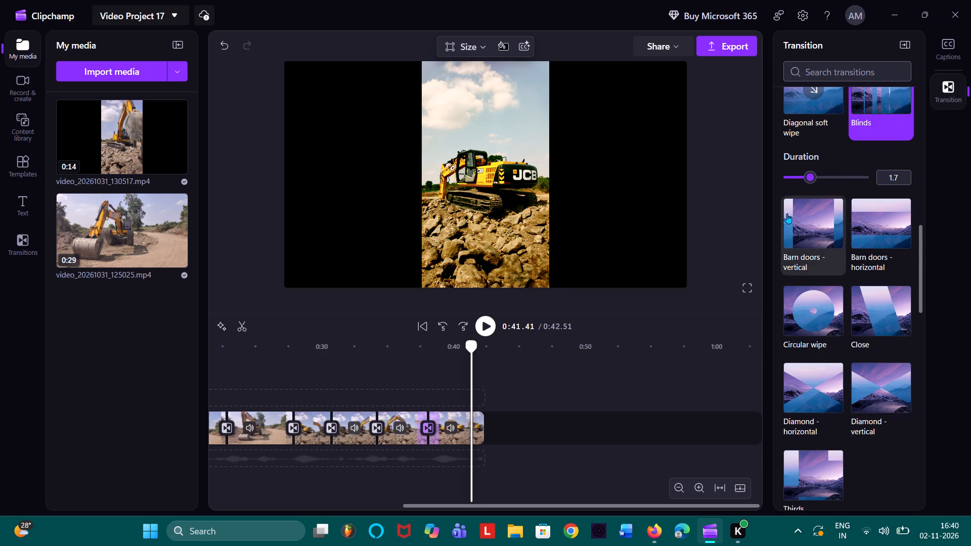
pyautogui.scroll(-3, 787, 213)
pyautogui.scroll(1, 813, 213)
pyautogui.scroll(-1, 815, 212)
pyautogui.scroll(6, 815, 212)
pyautogui.scroll(-2, 821, 201)
pyautogui.scroll(1, 821, 201)
pyautogui.scroll(-2, 821, 201)
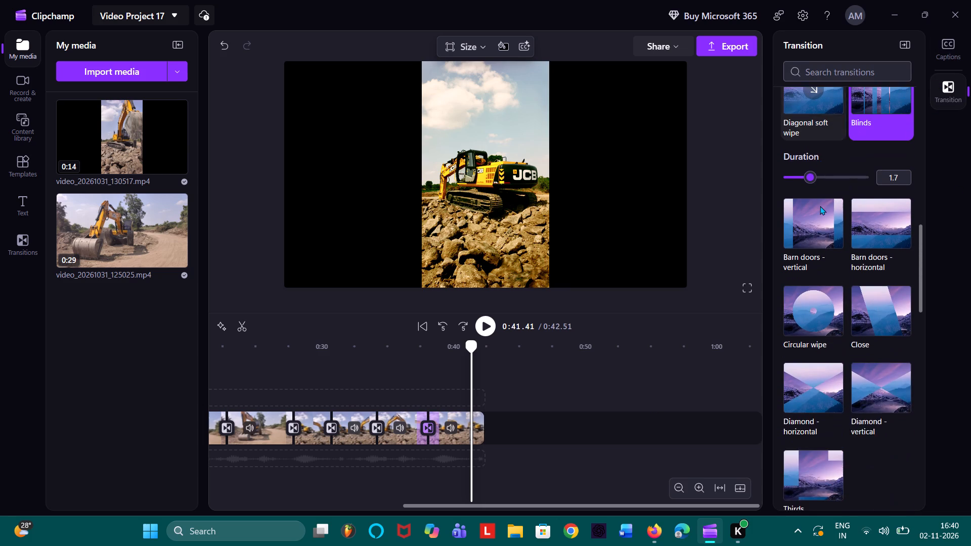
pyautogui.scroll(4, 820, 206)
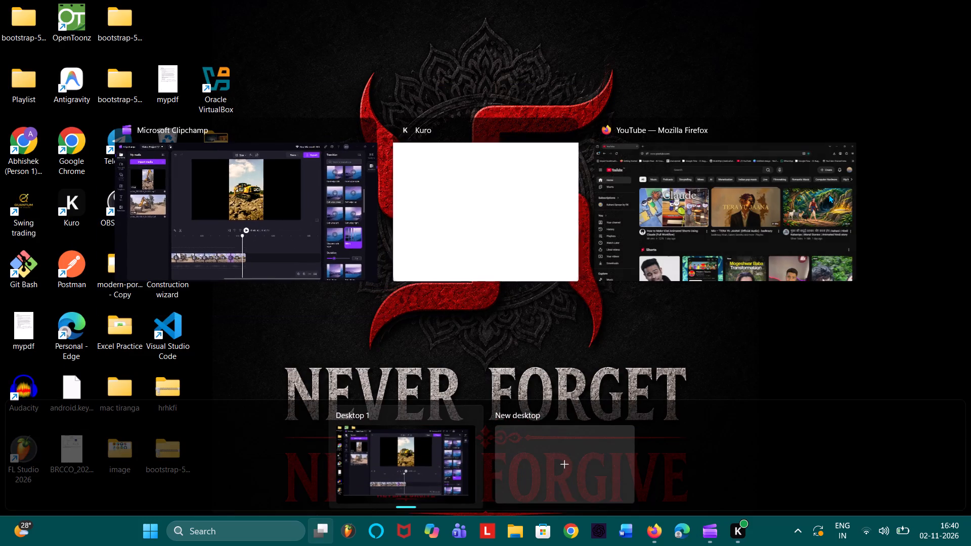
pyautogui.scroll(-3, 828, 194)
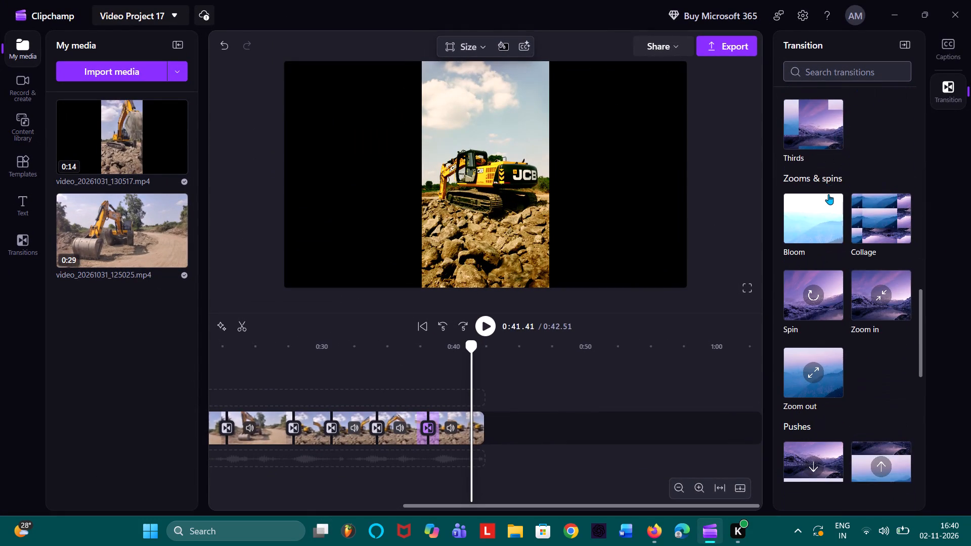
pyautogui.scroll(1, 828, 194)
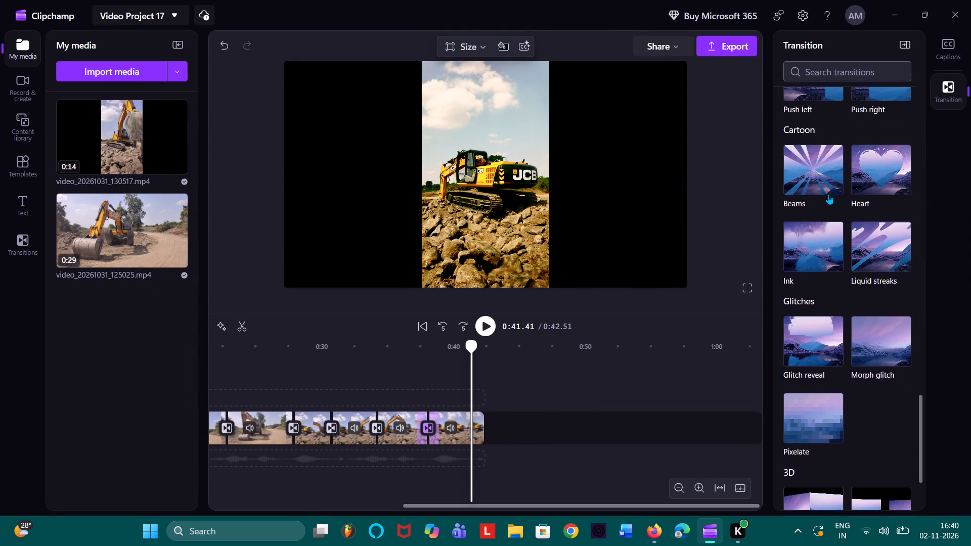
pyautogui.scroll(1, 828, 194)
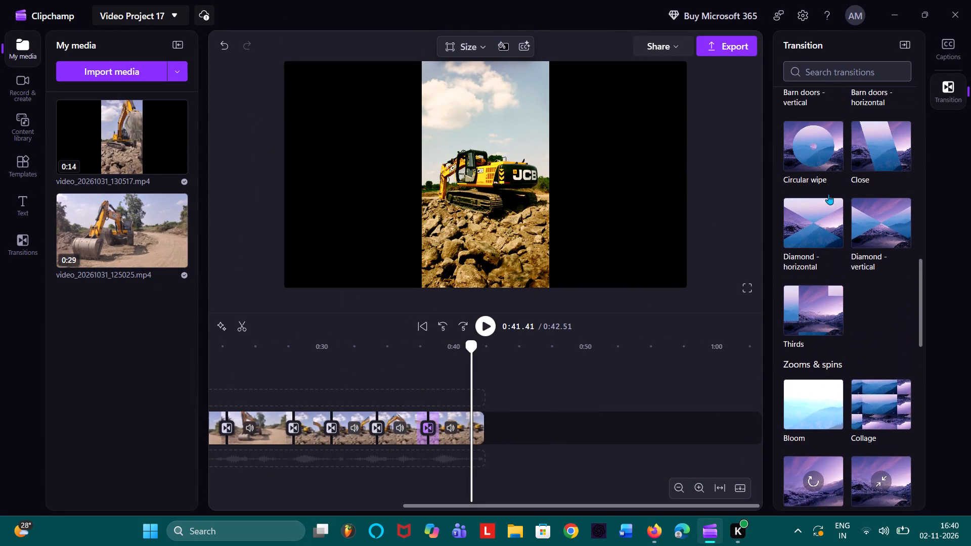
pyautogui.scroll(2, 828, 194)
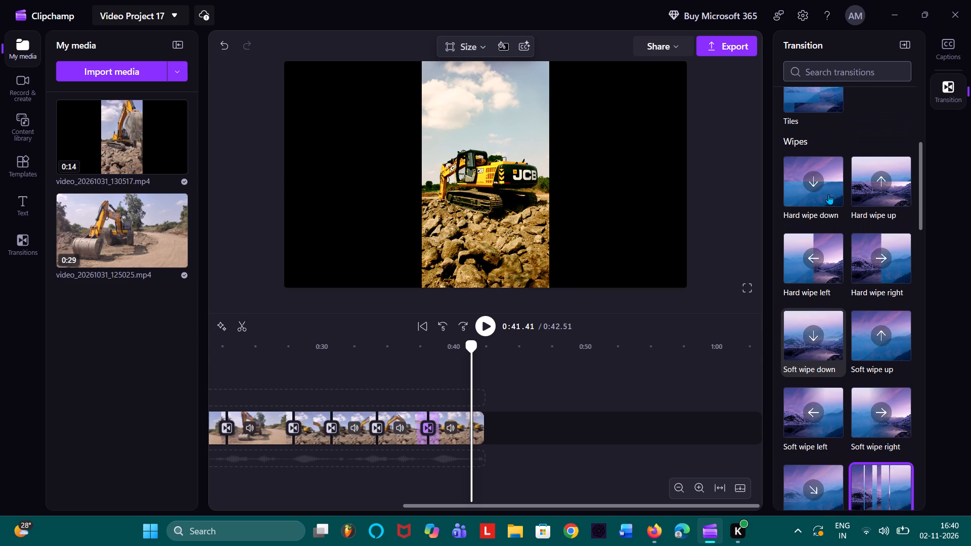
pyautogui.scroll(4, 828, 194)
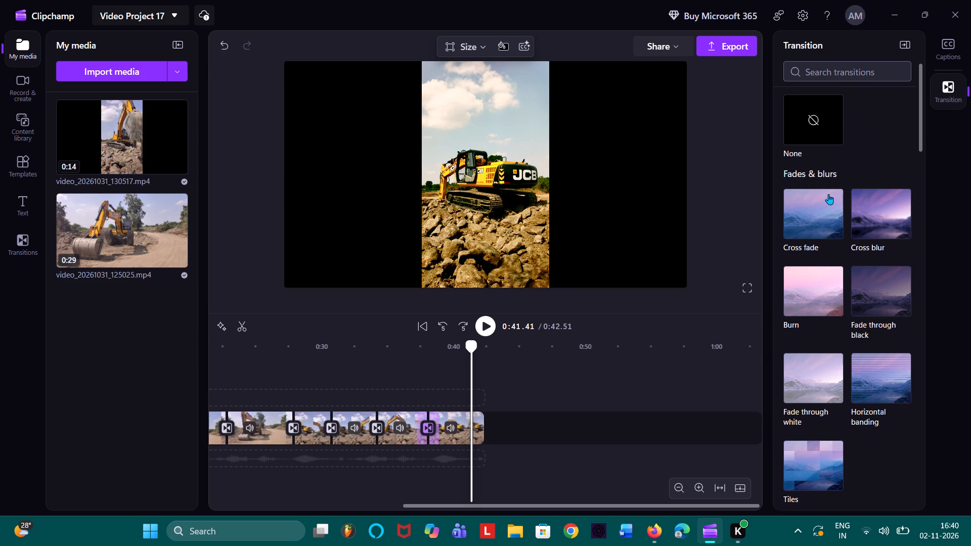
pyautogui.scroll(-2, 828, 194)
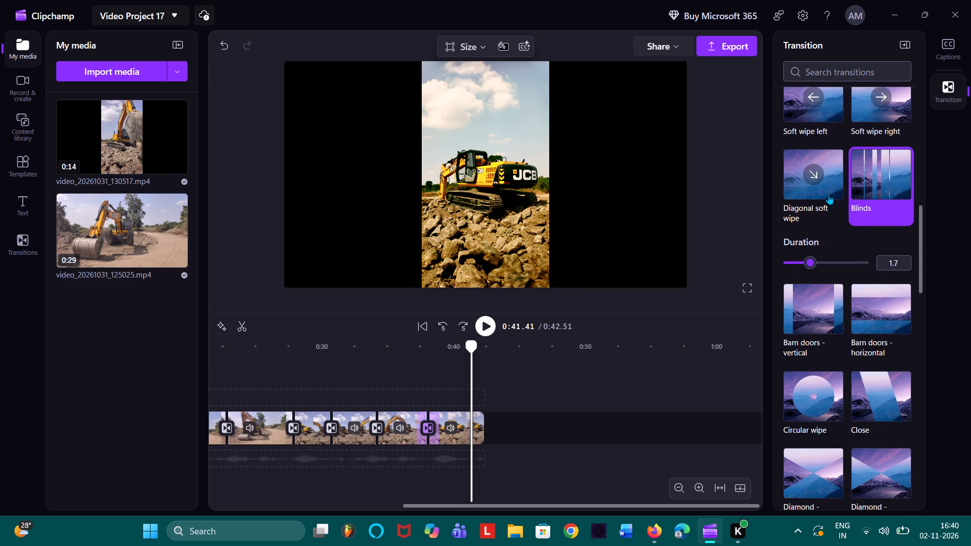
pyautogui.scroll(-1, 828, 194)
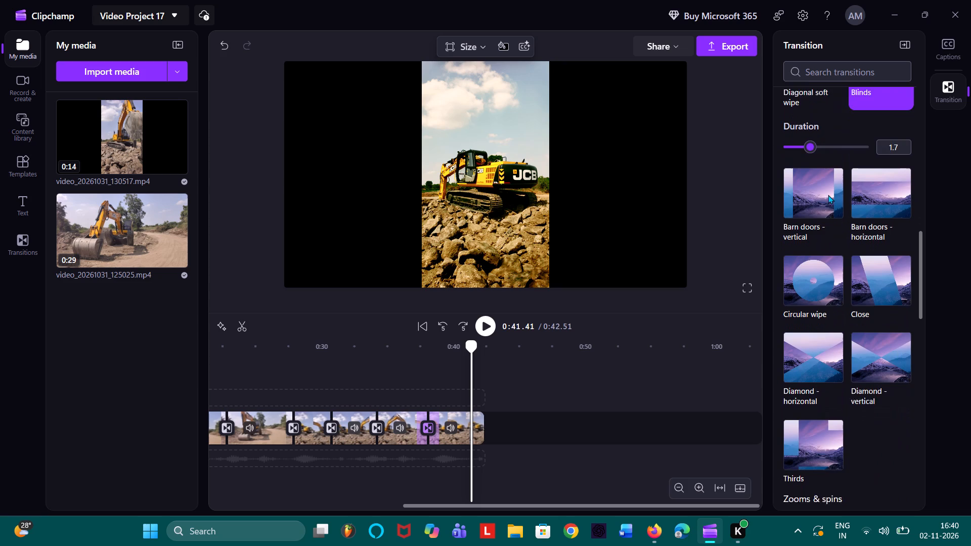
pyautogui.scroll(-3, 828, 195)
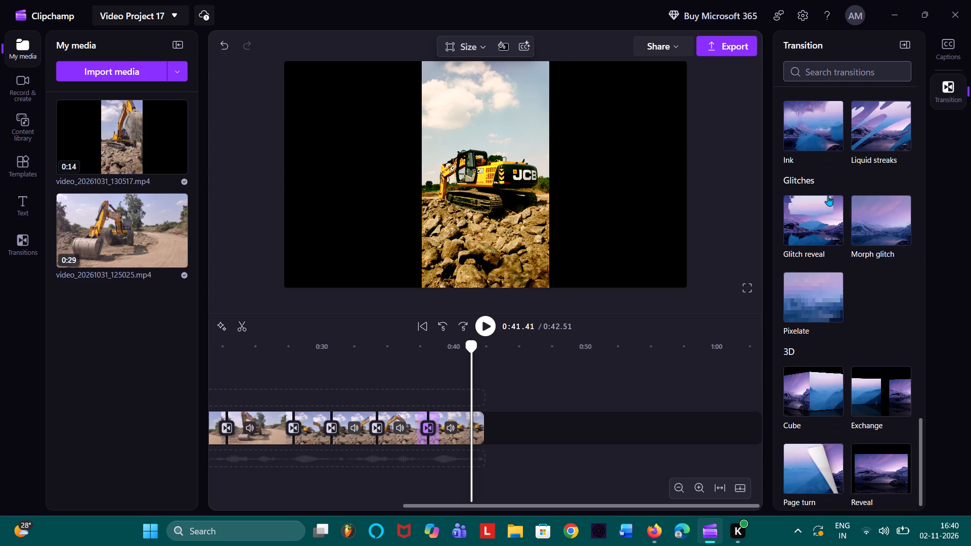
pyautogui.scroll(1, 828, 196)
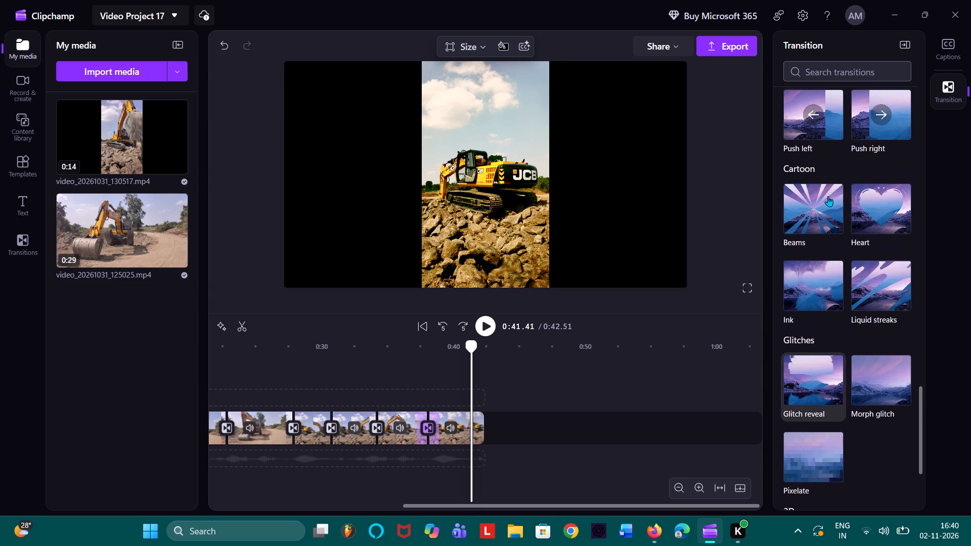
pyautogui.scroll(1, 828, 196)
pyautogui.scroll(1, 909, 192)
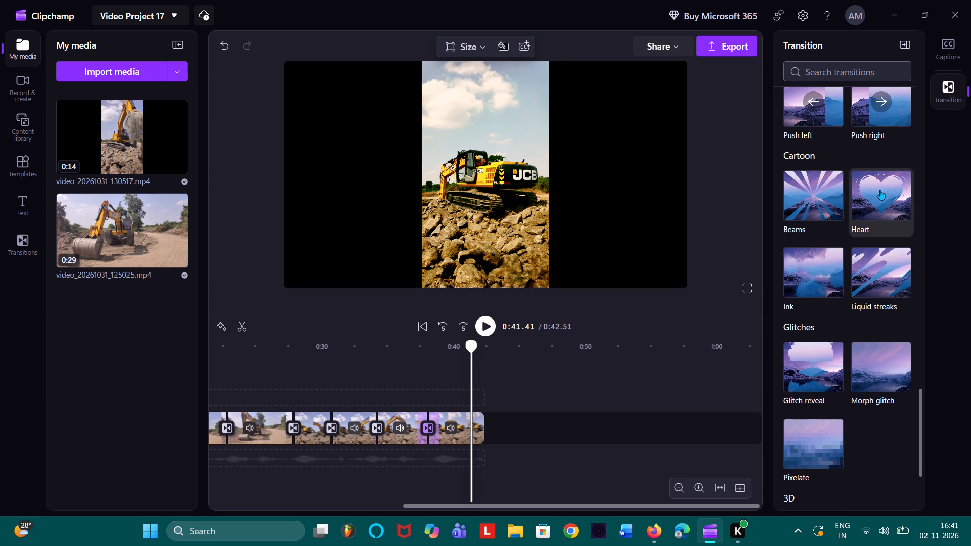
pyautogui.click(880, 190)
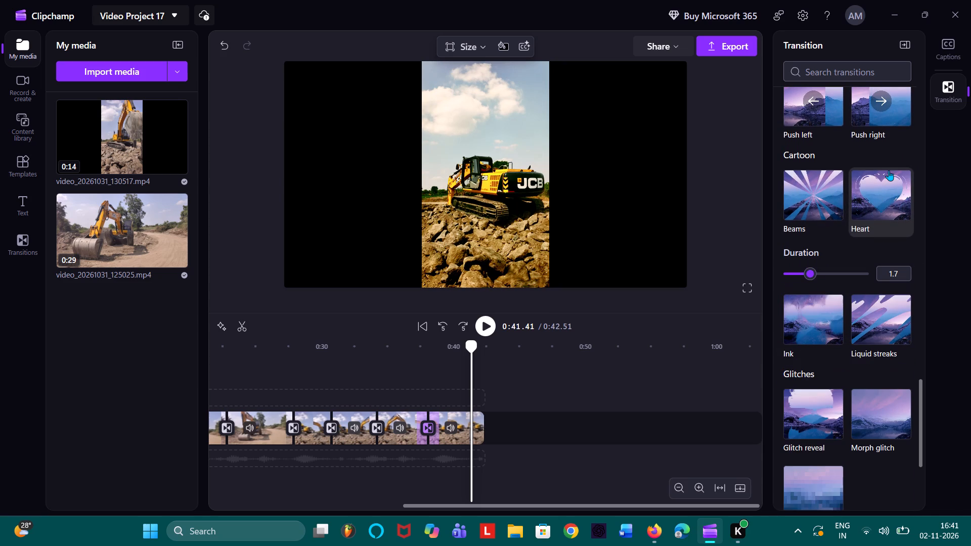
# Play back the section from around 0:34 to the end to check the Heart transition.
pyautogui.press('space')
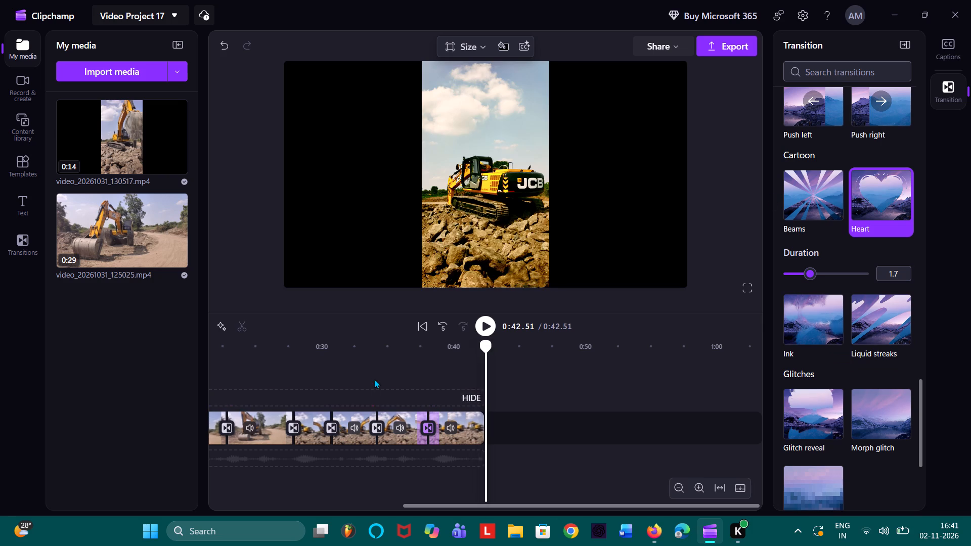
pyautogui.click(374, 358)
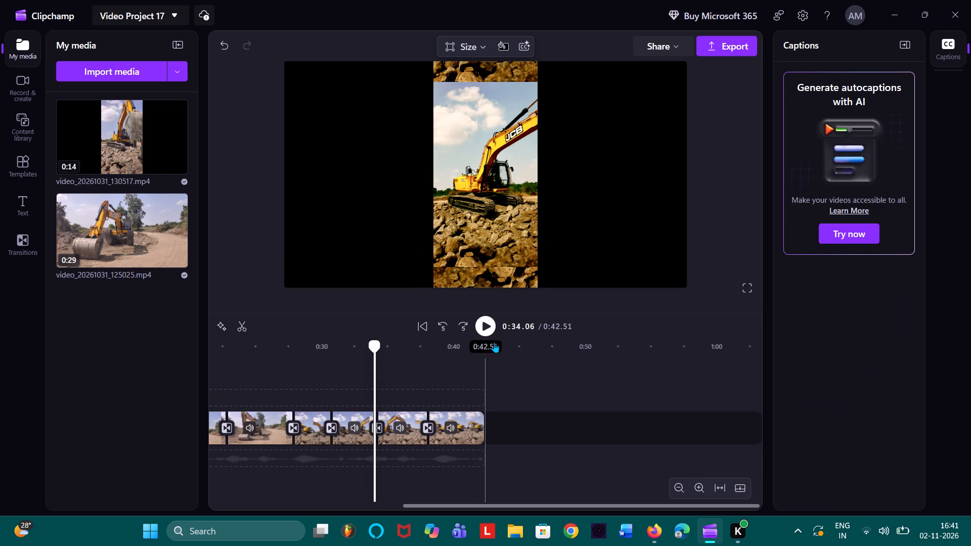
pyautogui.press('space')
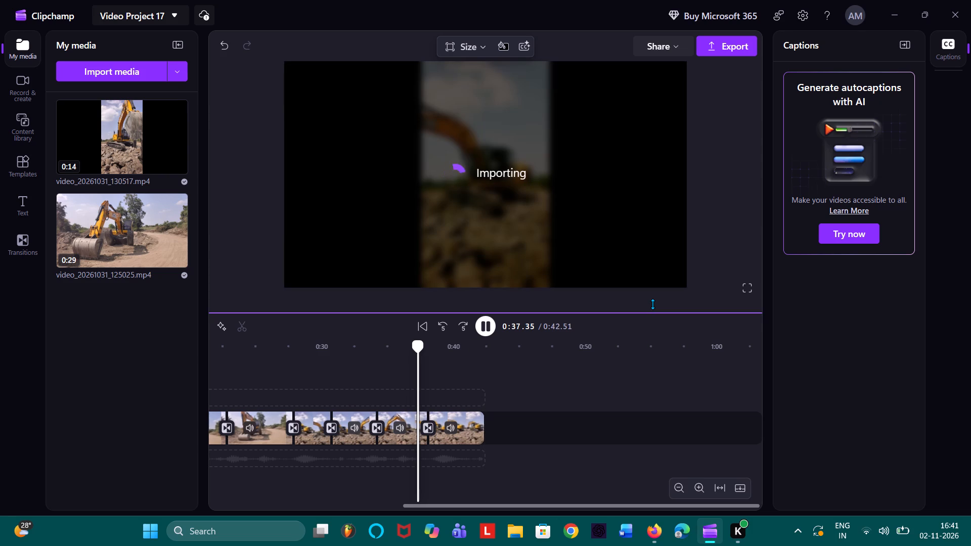
pyautogui.press('space')
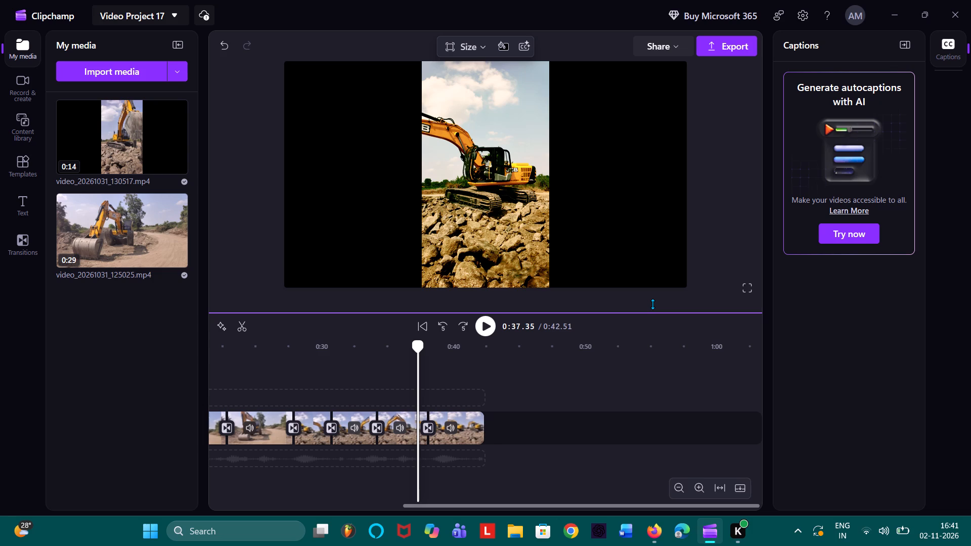
pyautogui.press('space')
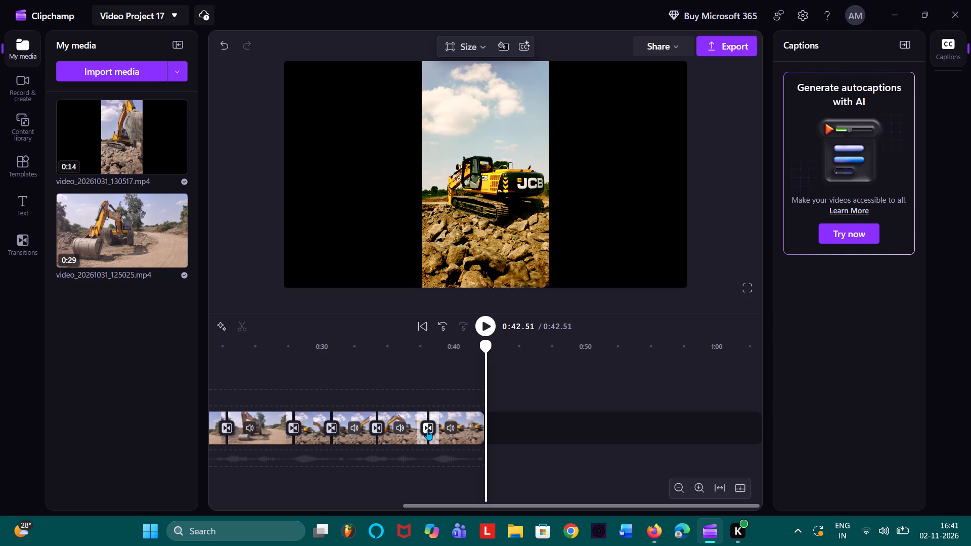
# Set the duration of the Heart transition at the cut around 0:38 to 5 seconds.
pyautogui.moveTo(425, 422); pyautogui.dragTo(501, 392)
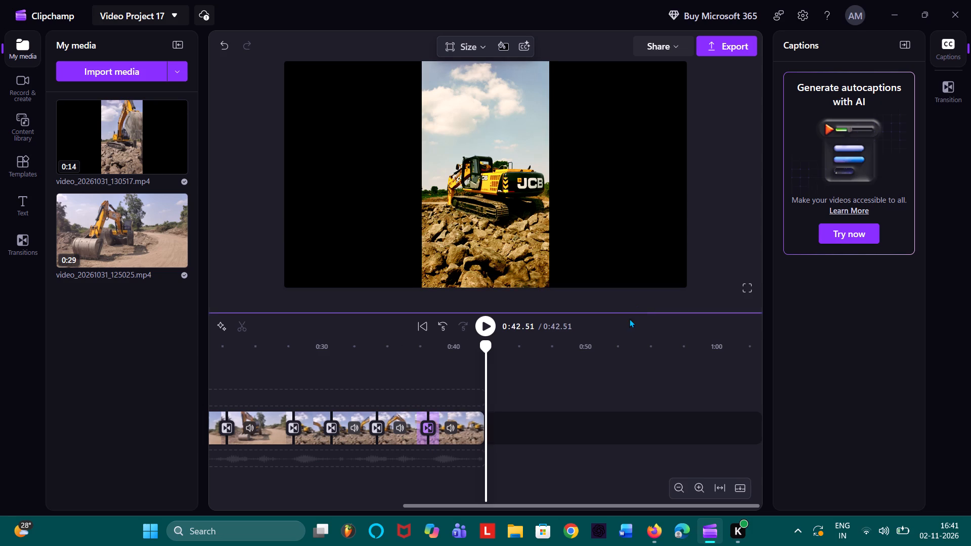
pyautogui.click(949, 75)
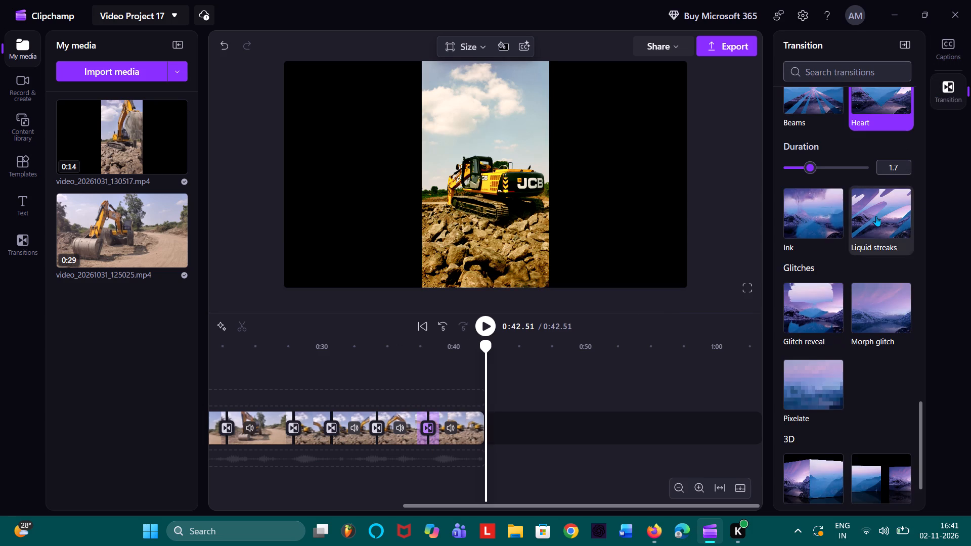
pyautogui.moveTo(812, 164); pyautogui.dragTo(895, 163)
# Play back the closing section of the video to check the lengthened Heart transition.
pyautogui.click(304, 351)
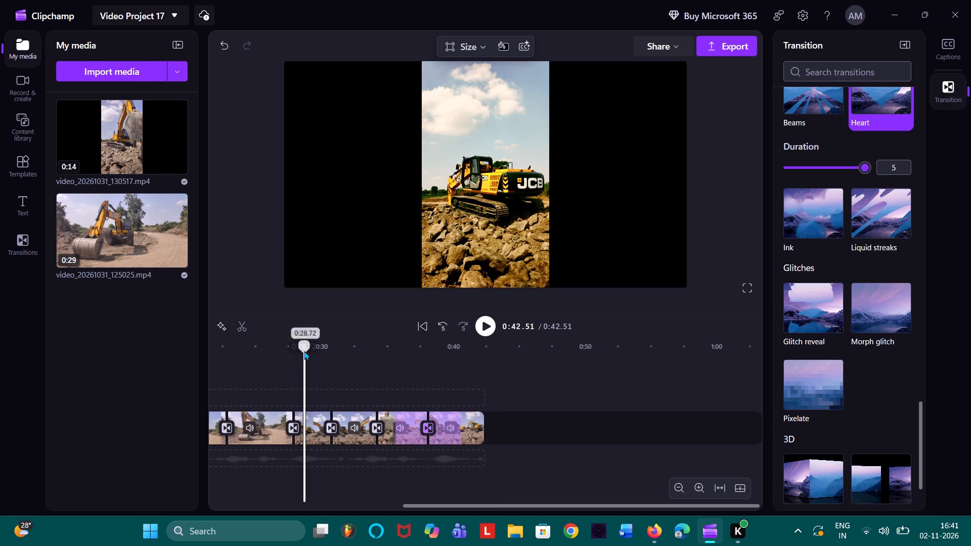
pyautogui.click(970, 293)
pyautogui.press('space')
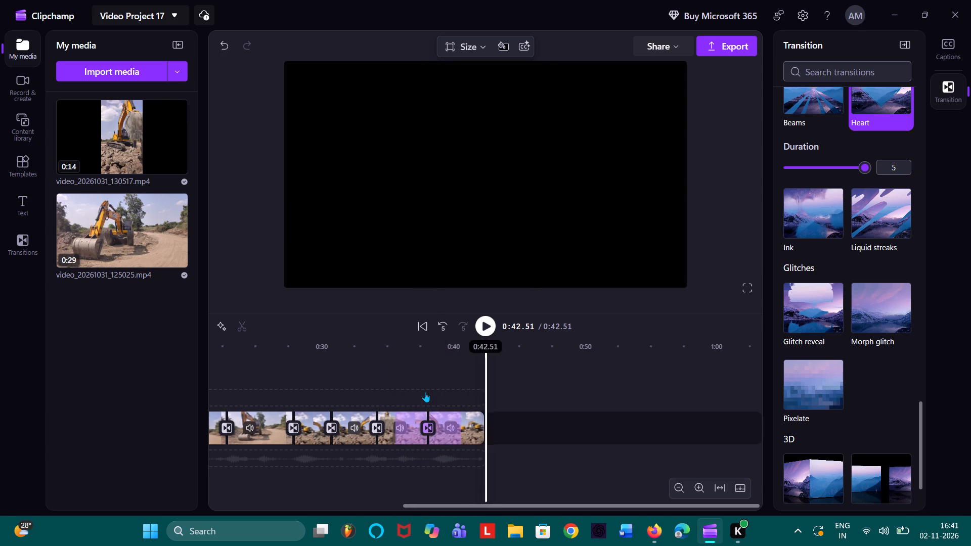
# Change the last transition, at the cut around 0:38, to the 3D Cube.
pyautogui.click(408, 389)
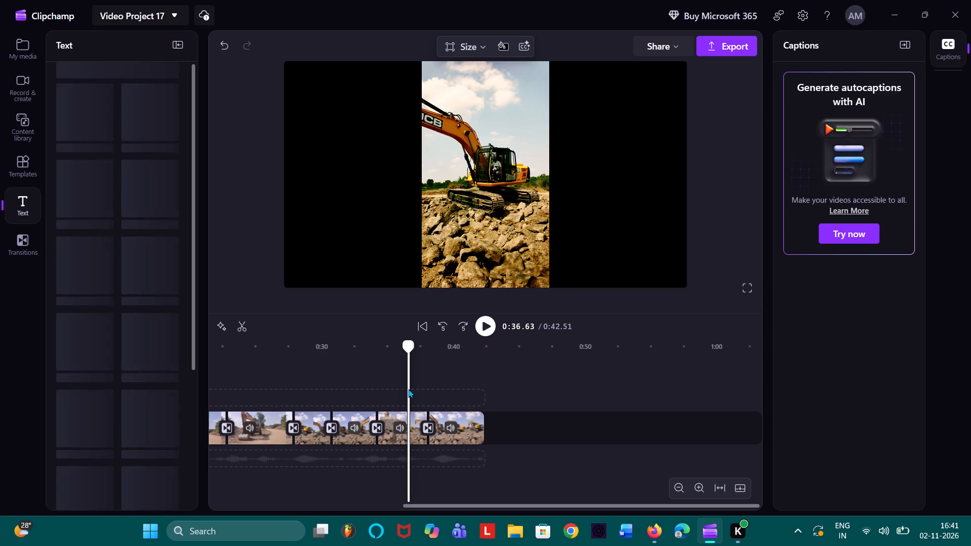
pyautogui.click(386, 354)
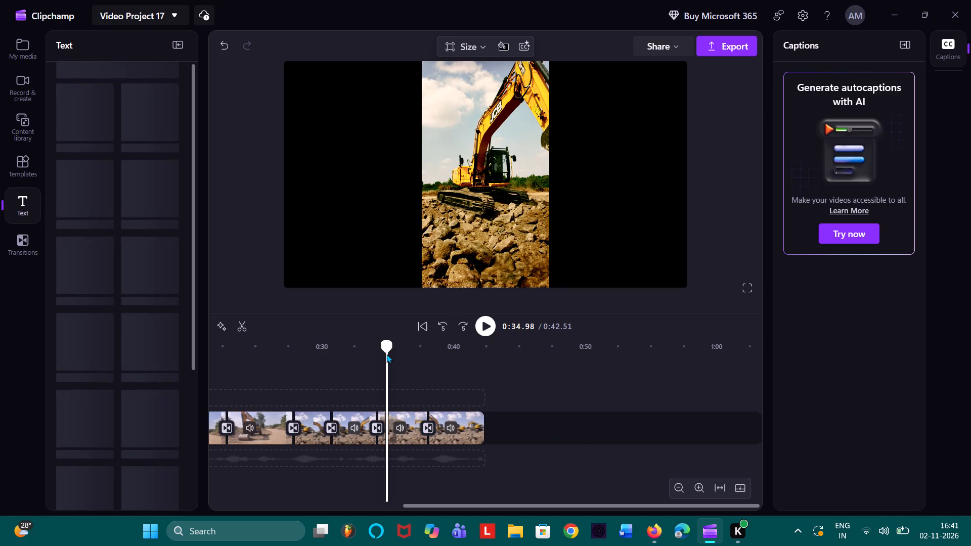
pyautogui.click(382, 357)
pyautogui.click(365, 360)
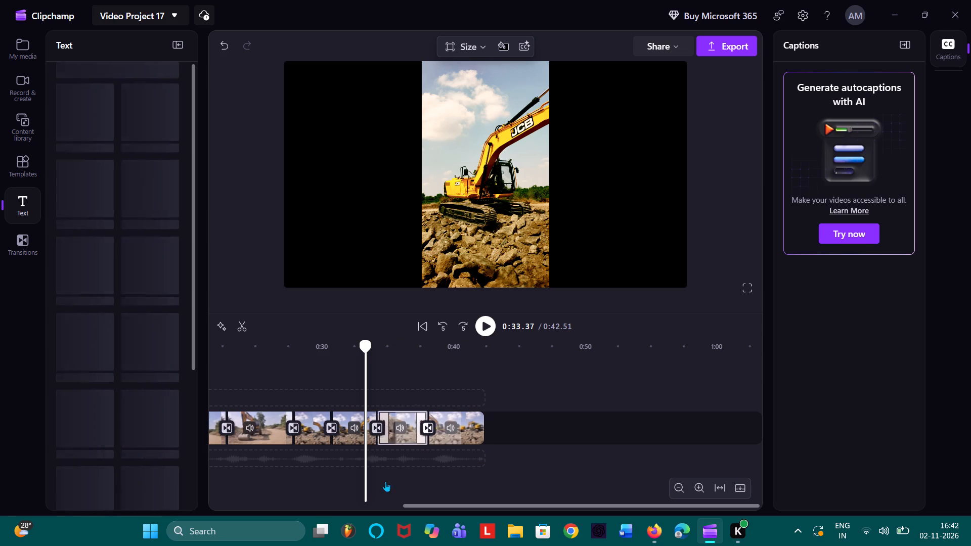
pyautogui.click(424, 425)
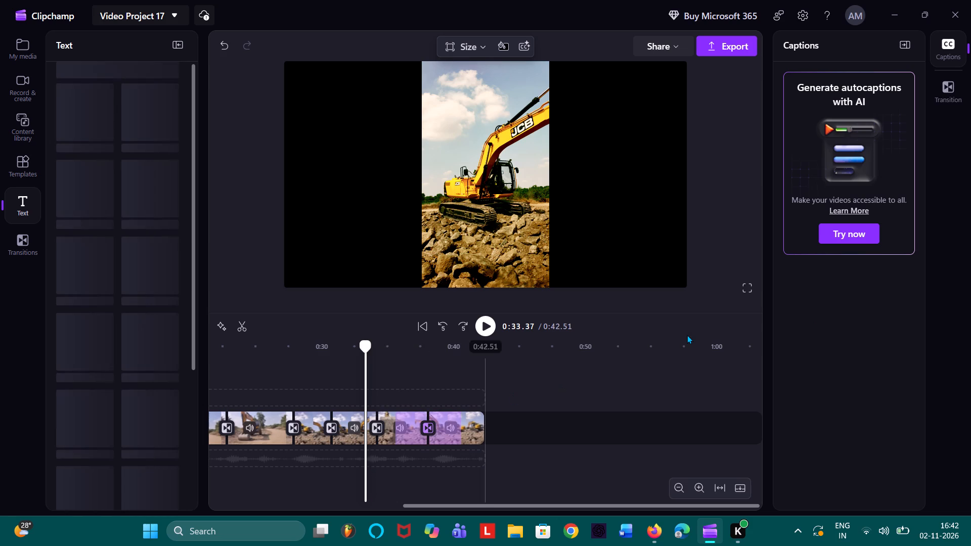
pyautogui.click(953, 93)
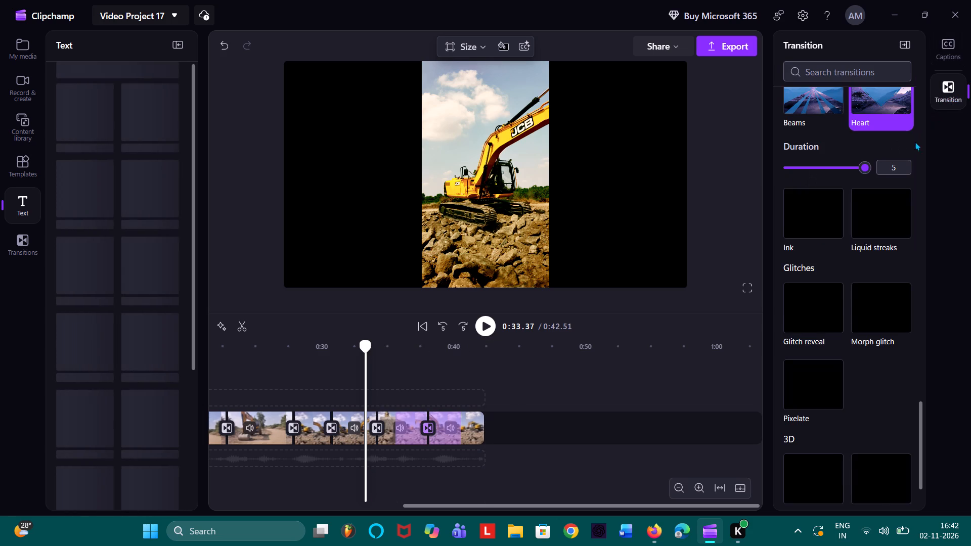
pyautogui.scroll(-1, 851, 230)
pyautogui.scroll(4, 851, 230)
pyautogui.scroll(-1, 851, 230)
pyautogui.scroll(2, 851, 230)
pyautogui.scroll(-1, 851, 230)
pyautogui.scroll(2, 851, 230)
pyautogui.scroll(-1, 851, 230)
pyautogui.scroll(1, 851, 230)
pyautogui.scroll(-1, 851, 230)
pyautogui.scroll(1, 851, 230)
pyautogui.scroll(-1, 851, 230)
pyautogui.scroll(1, 851, 230)
pyautogui.scroll(-1, 851, 230)
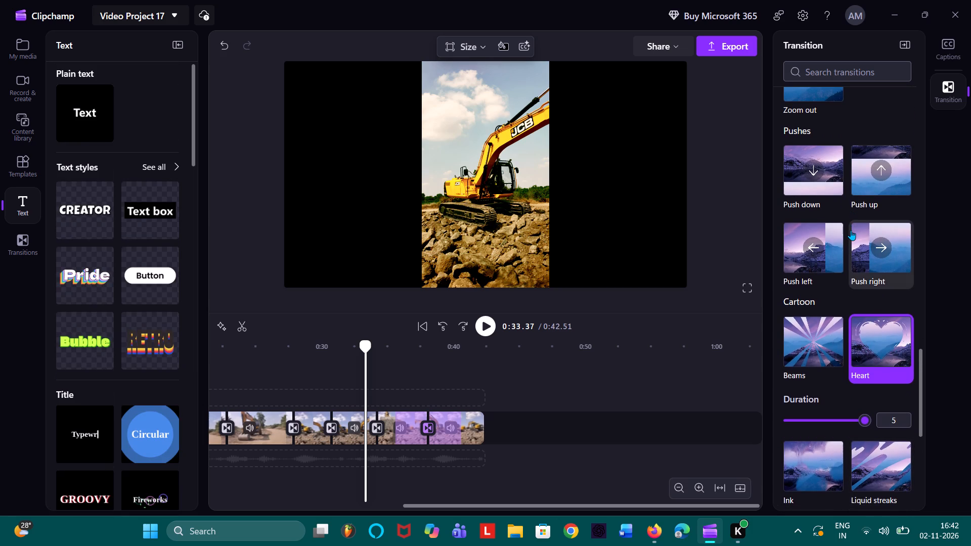
pyautogui.scroll(-3, 851, 230)
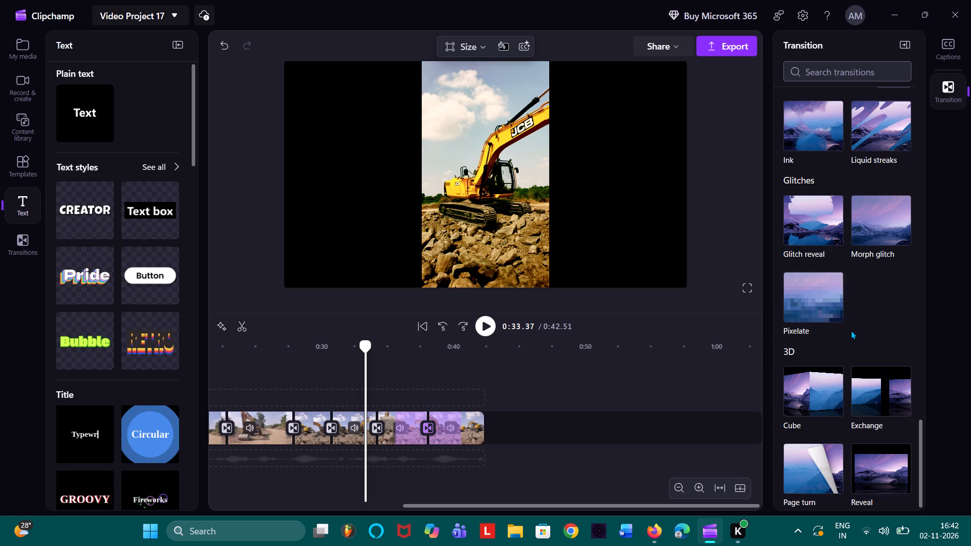
pyautogui.click(824, 387)
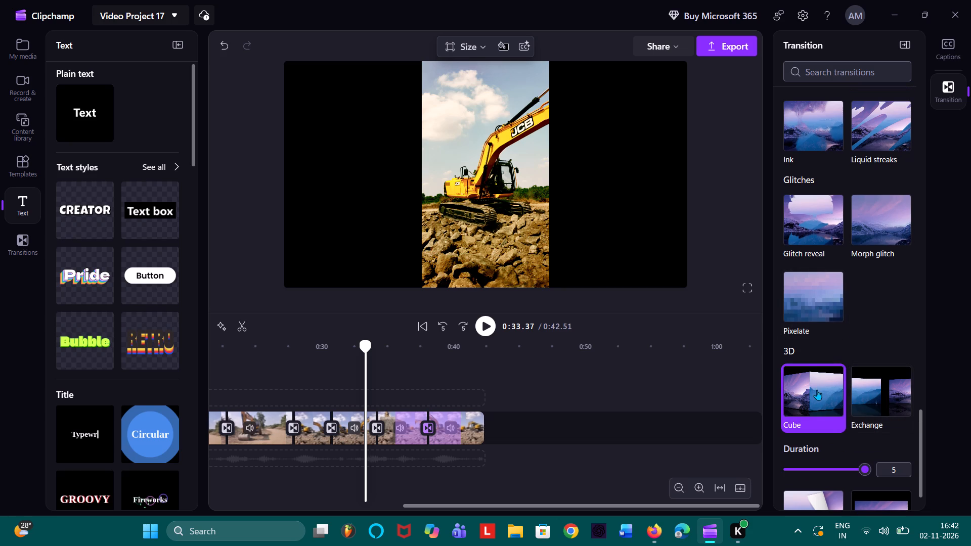
# Play back the section from around 0:33 to the end to check the Cube transition.
pyautogui.press('space')
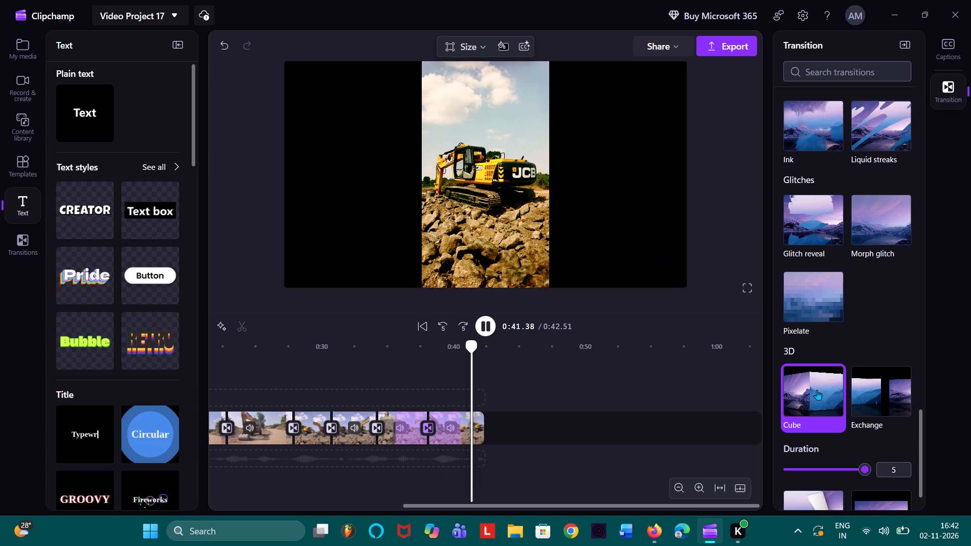
pyautogui.scroll(-1, 817, 390)
pyautogui.scroll(1, 817, 390)
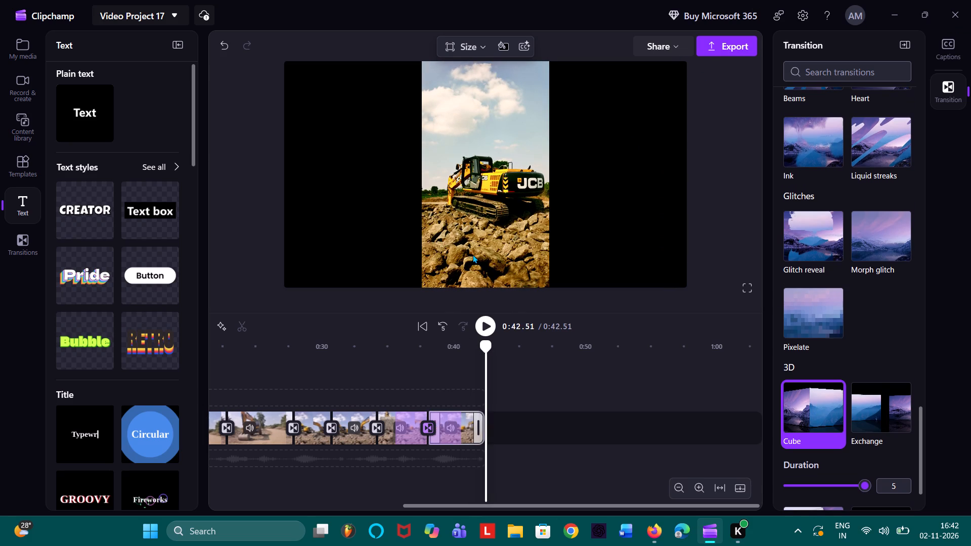
pyautogui.scroll(-1, 436, 281)
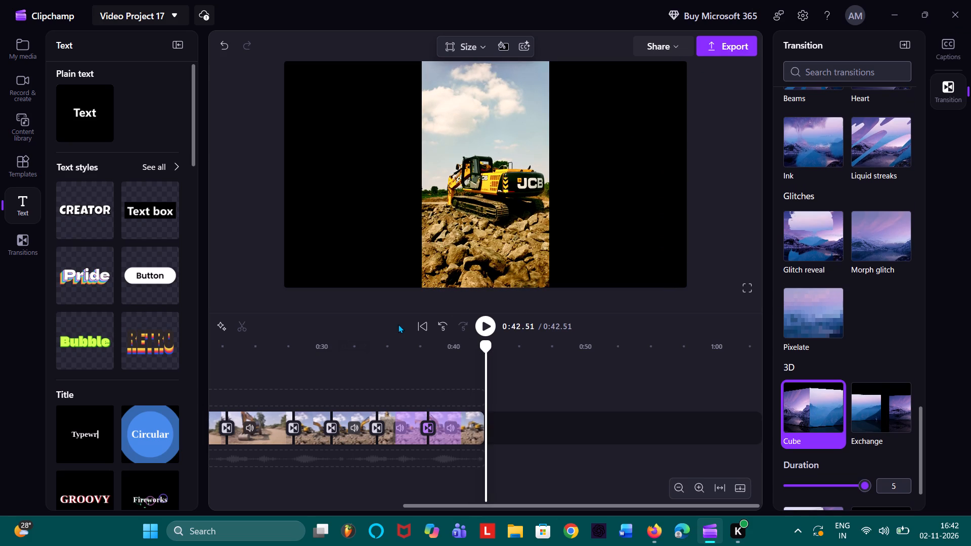
# Play the video from the beginning to around 0:25 to review the clips and their transitions.
pyautogui.click(420, 324)
pyautogui.scroll(1, 420, 324)
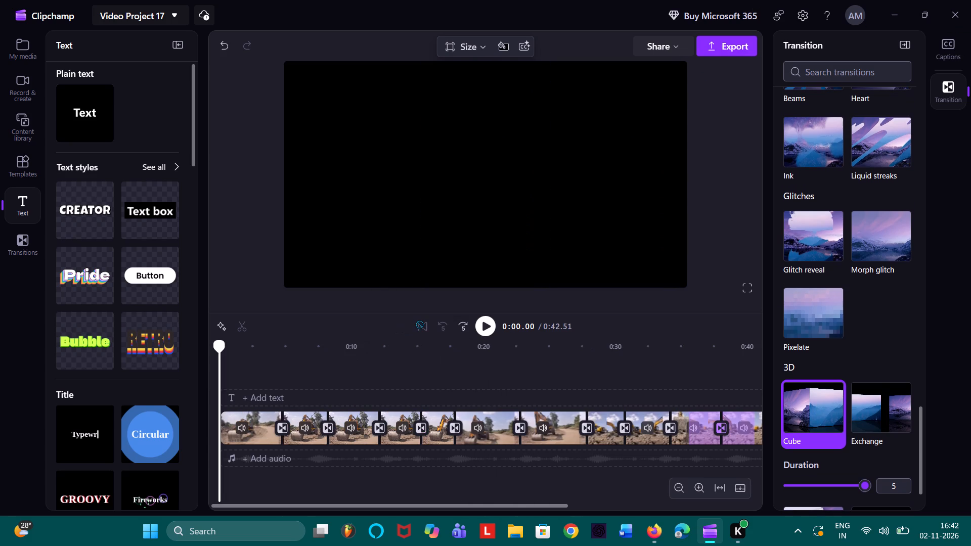
pyautogui.press('space')
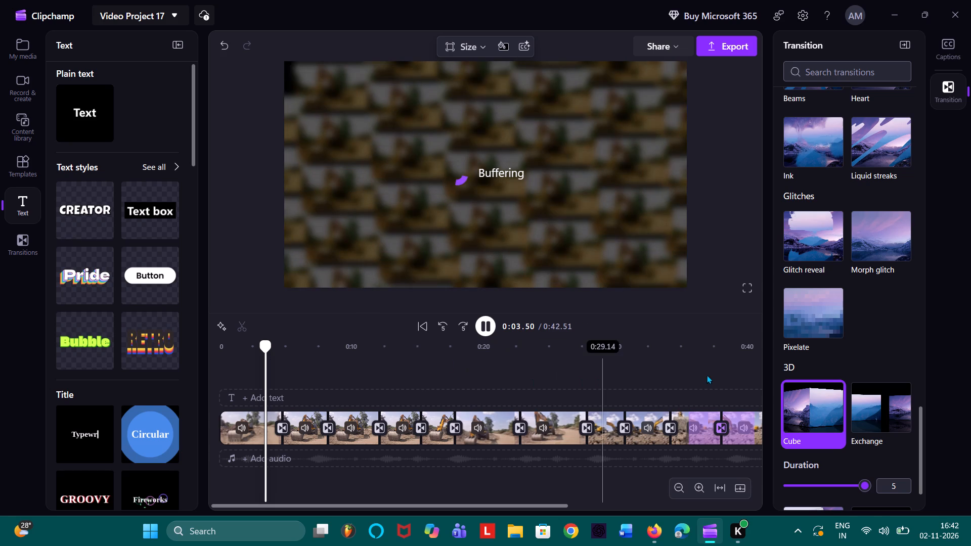
pyautogui.scroll(-2, 763, 341)
pyautogui.scroll(1, 764, 340)
pyautogui.scroll(3, 875, 311)
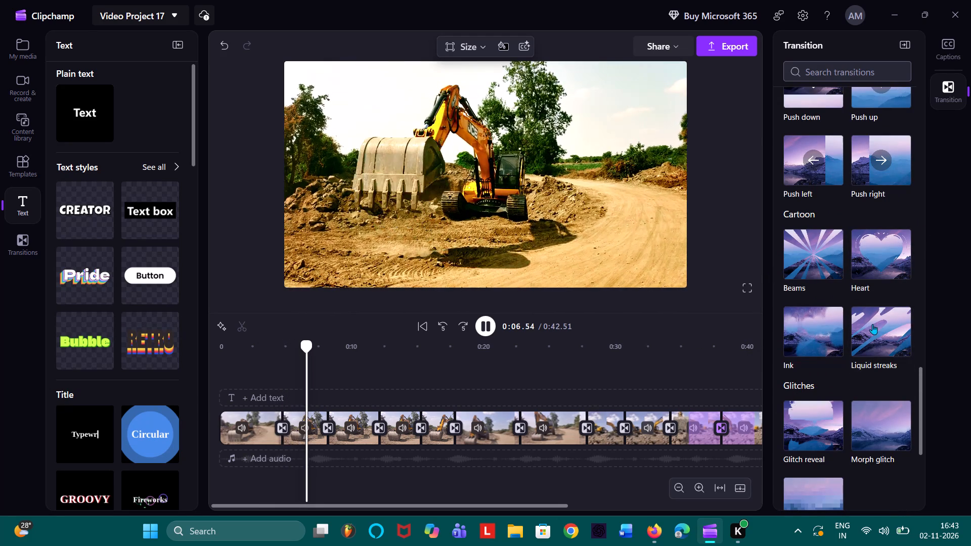
pyautogui.scroll(1, 848, 466)
pyautogui.scroll(-1, 848, 466)
pyautogui.scroll(2, 848, 466)
pyautogui.scroll(-2, 848, 466)
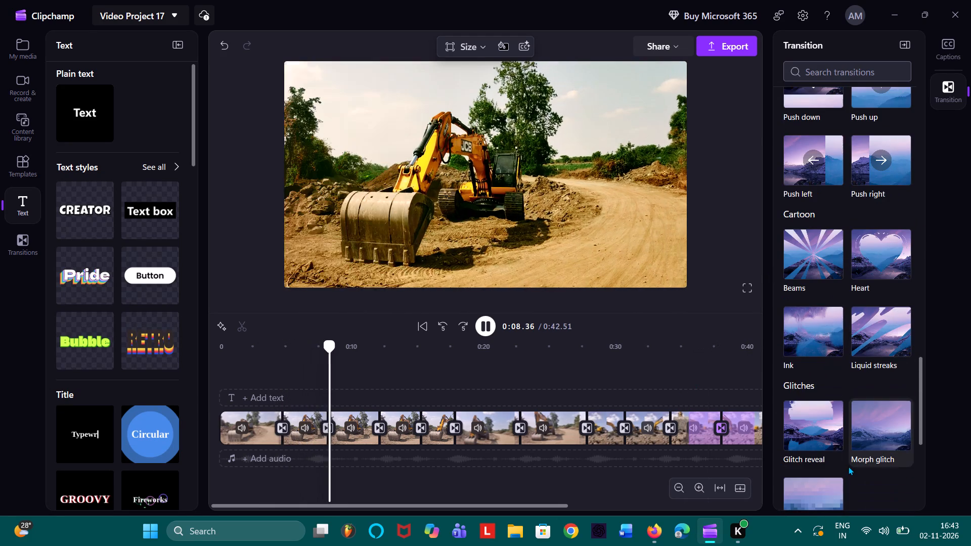
pyautogui.scroll(-1, 848, 466)
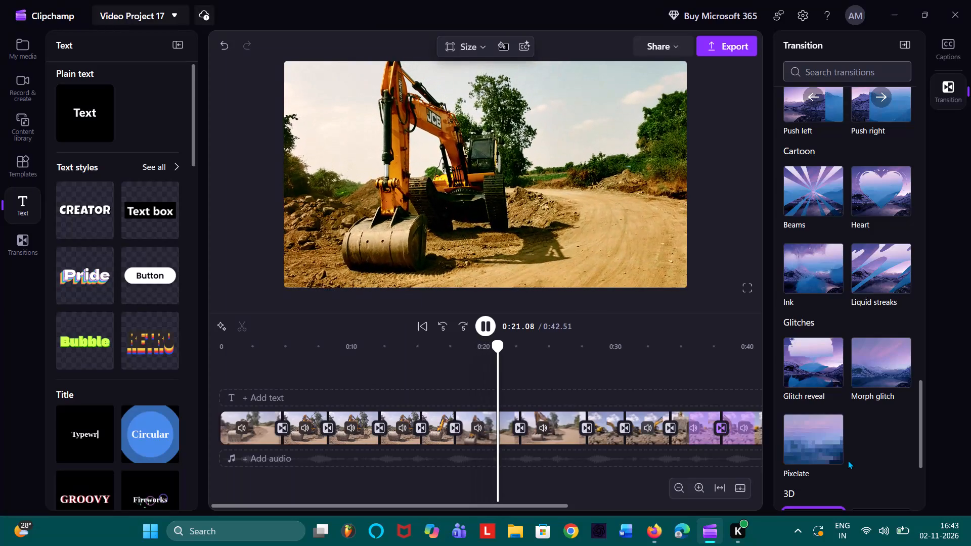
pyautogui.hscroll(-5, 848, 460)
pyautogui.hscroll(-17, 848, 460)
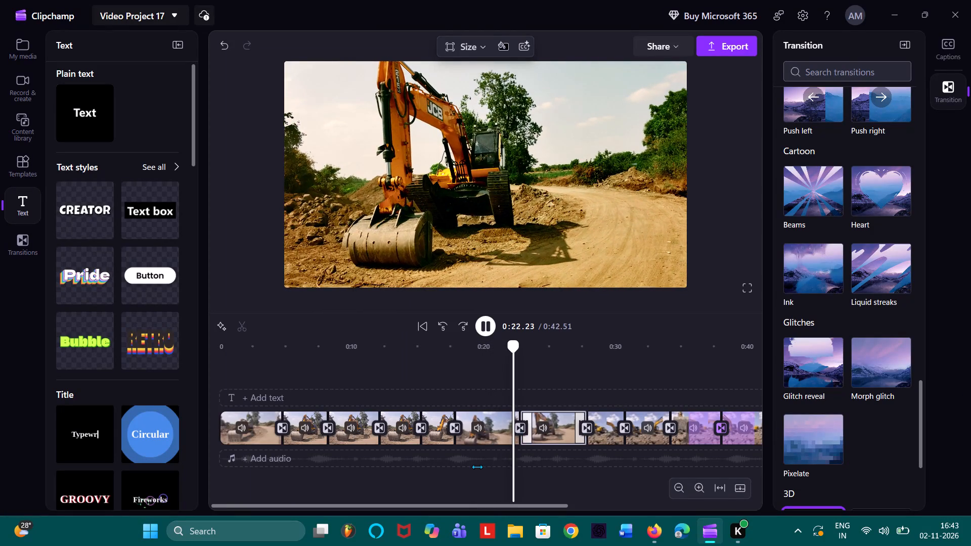
pyautogui.scroll(-1, 499, 374)
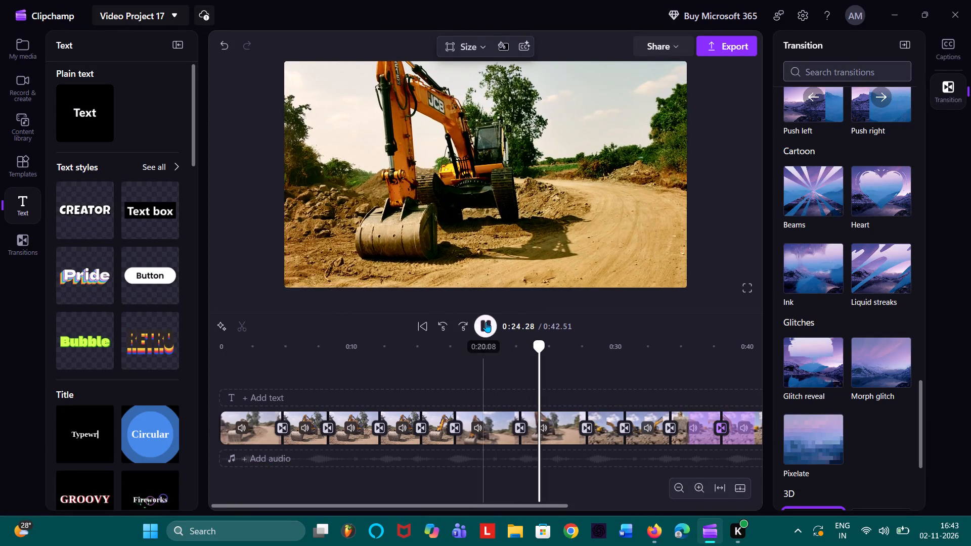
pyautogui.click(486, 322)
# Spot-check frames of the clips and transitions at several points between around 0:18 and 0:35.
pyautogui.hscroll(-20, 515, 446)
pyautogui.hscroll(-2, 515, 446)
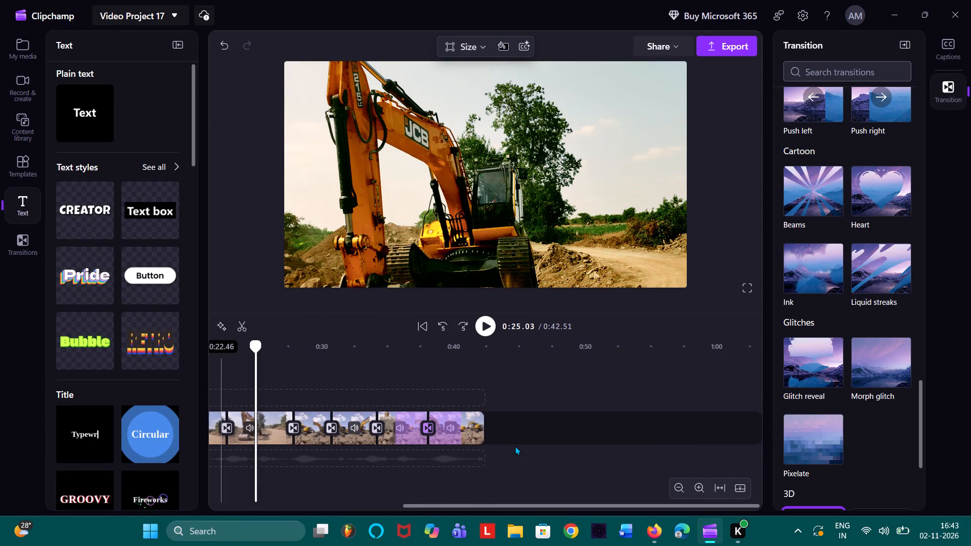
pyautogui.click(387, 372)
pyautogui.hscroll(1, 378, 368)
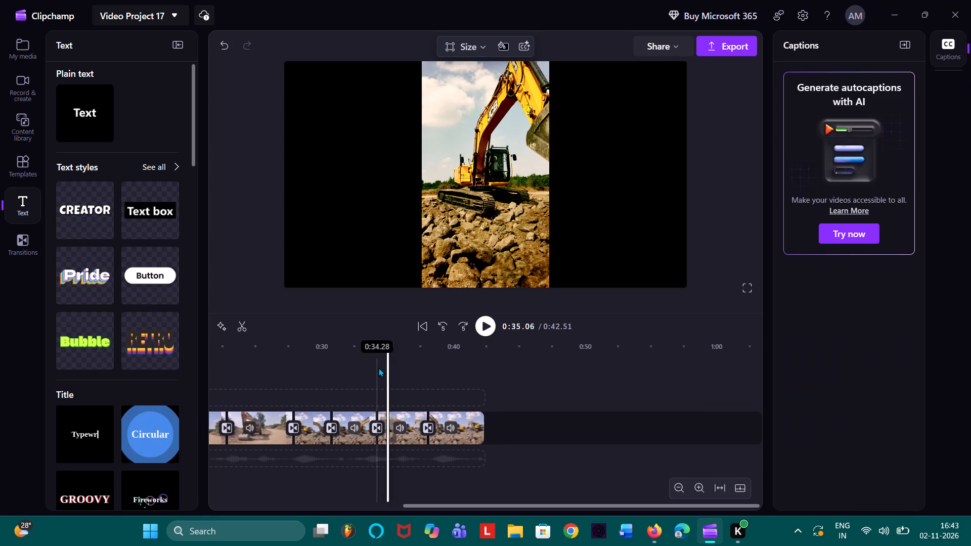
pyautogui.hscroll(2, 378, 368)
pyautogui.click(453, 393)
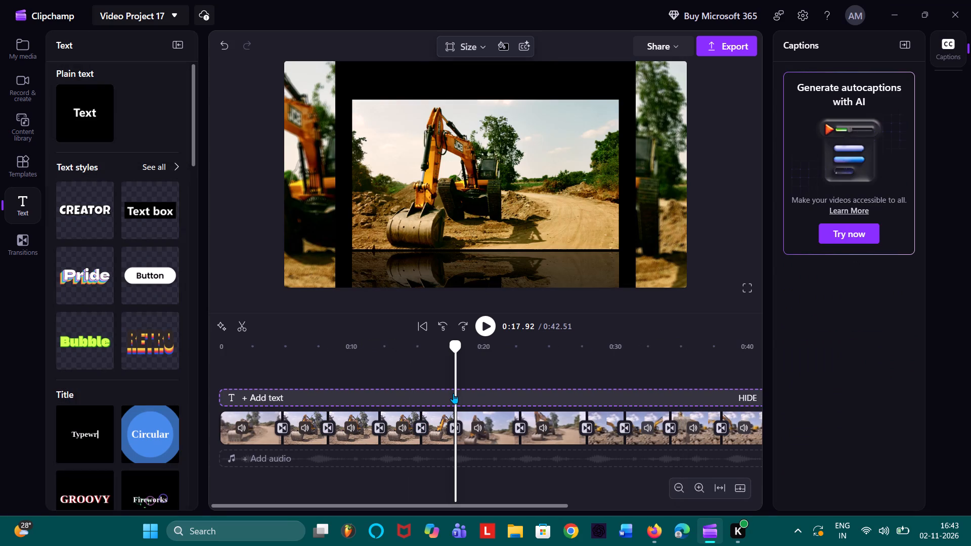
pyautogui.click(535, 375)
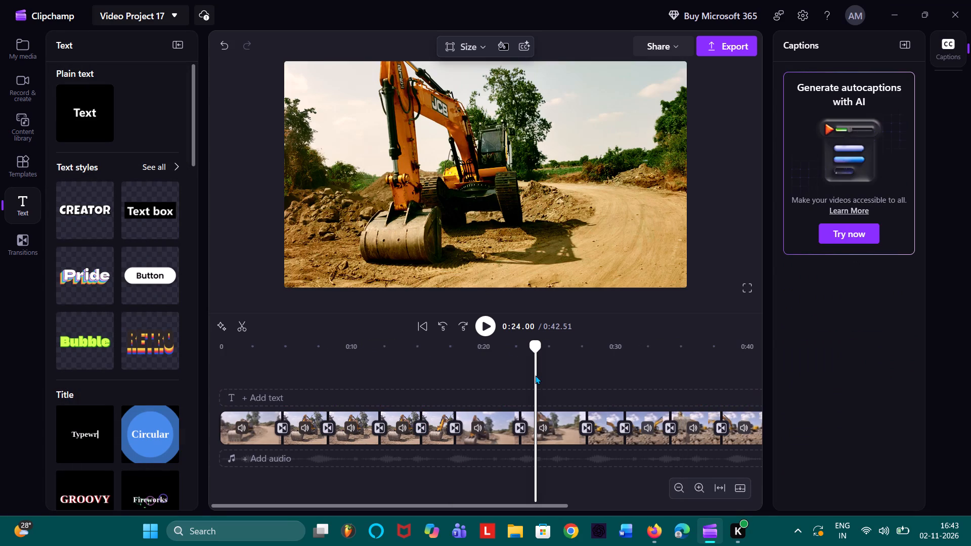
pyautogui.hscroll(-4, 535, 375)
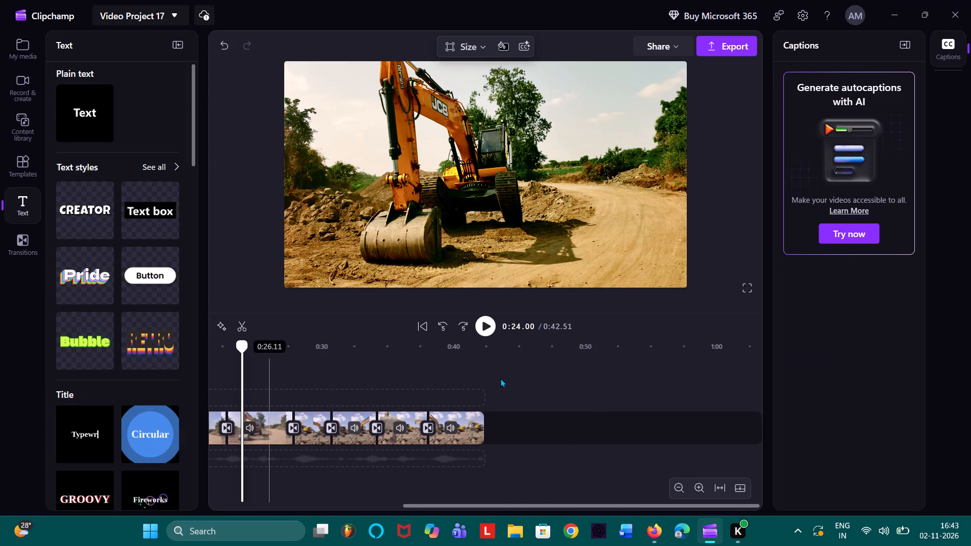
pyautogui.click(264, 374)
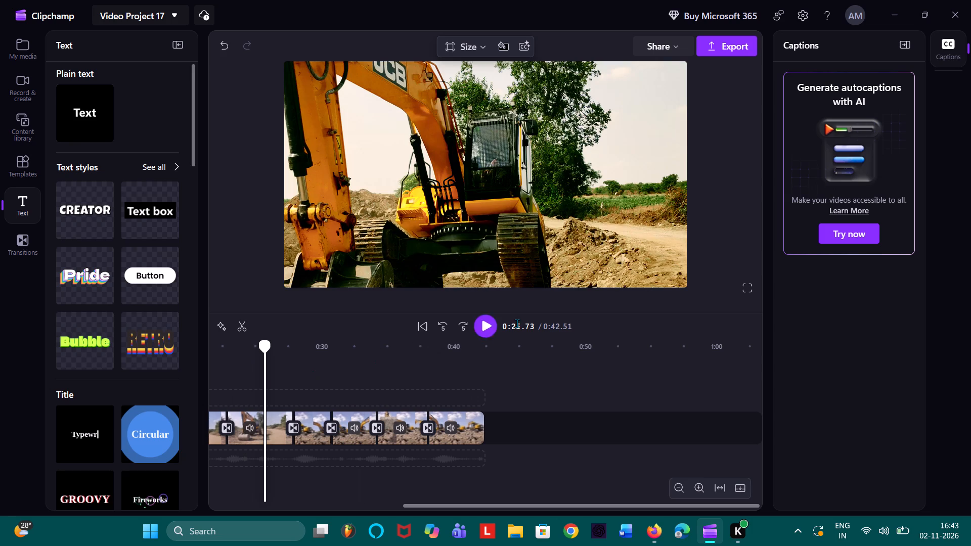
pyautogui.click(313, 374)
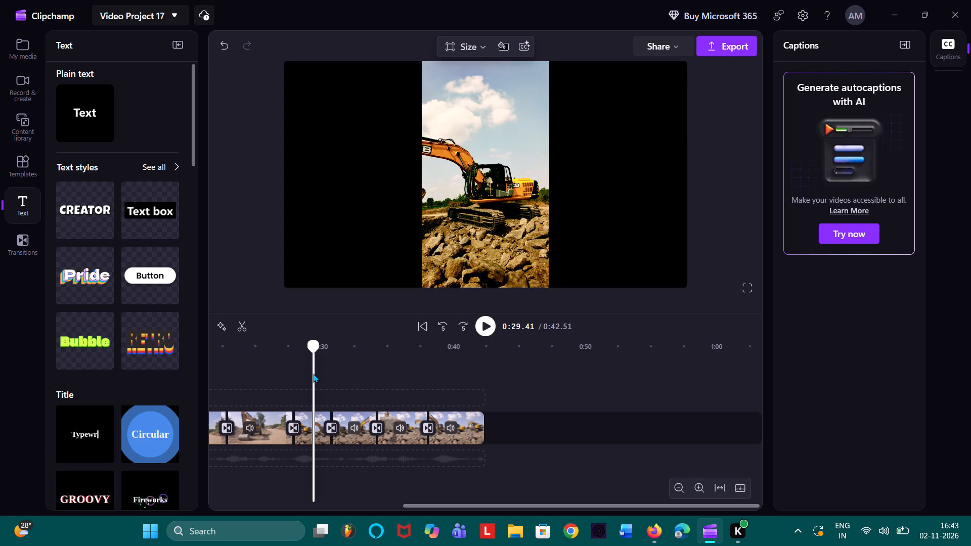
pyautogui.click(473, 215)
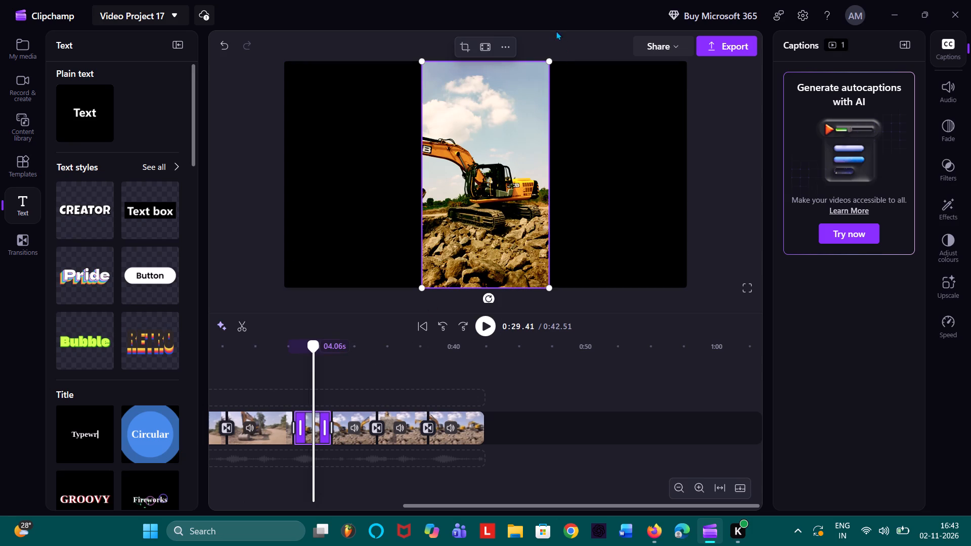
# Make the excavator clips at around 0:29 and 0:33 fill the whole video frame.
pyautogui.click(481, 44)
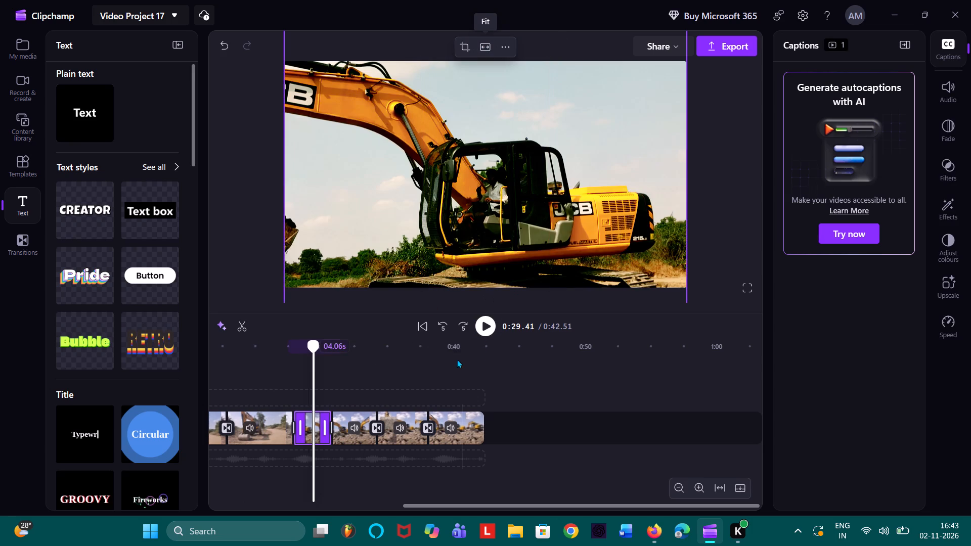
pyautogui.click(361, 391)
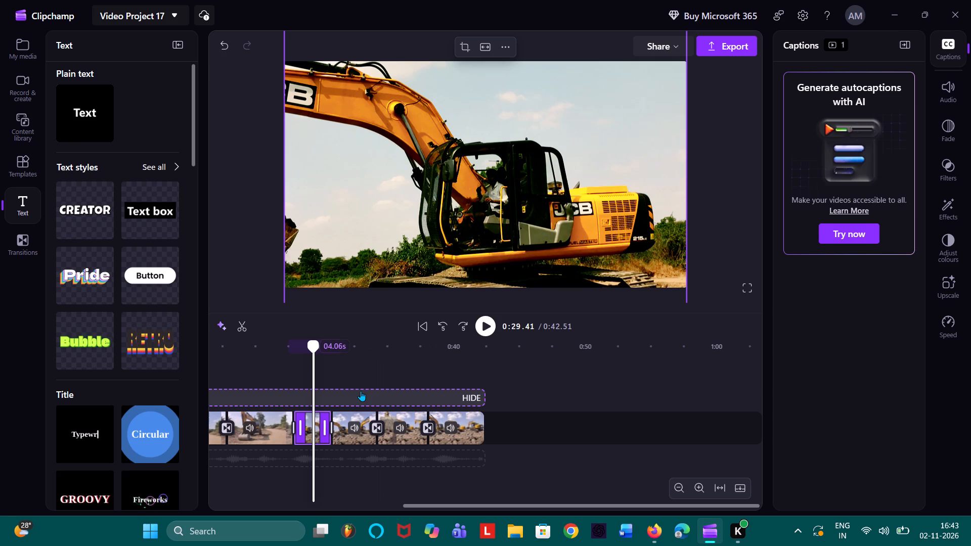
pyautogui.click(345, 429)
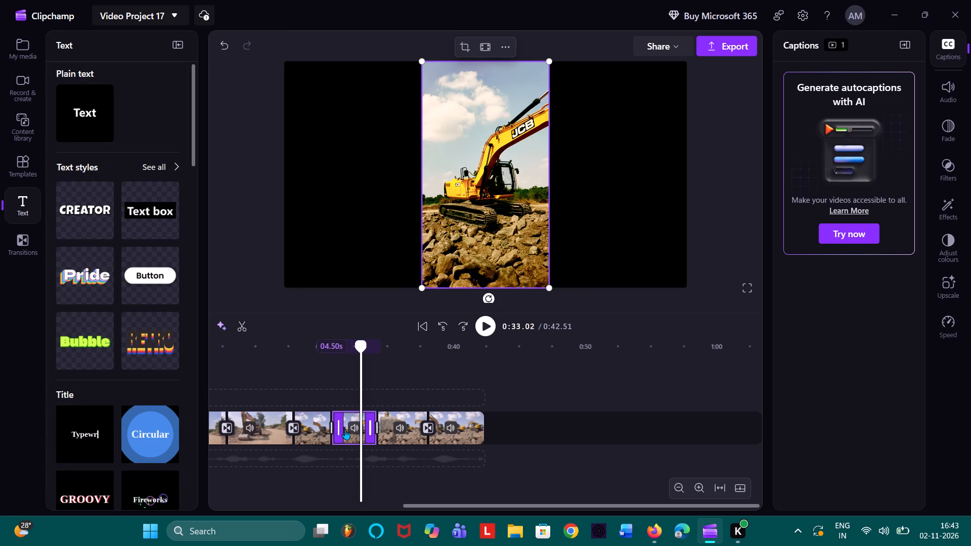
pyautogui.click(484, 49)
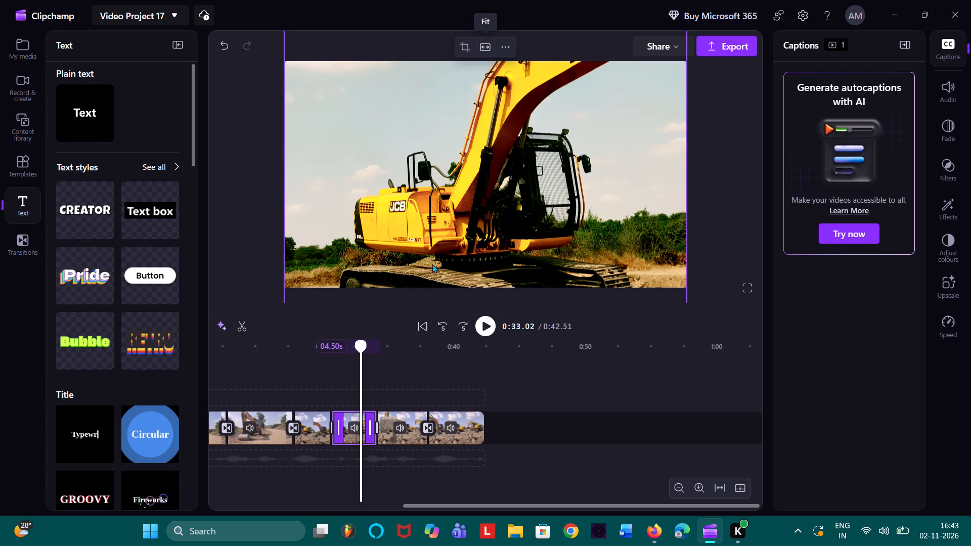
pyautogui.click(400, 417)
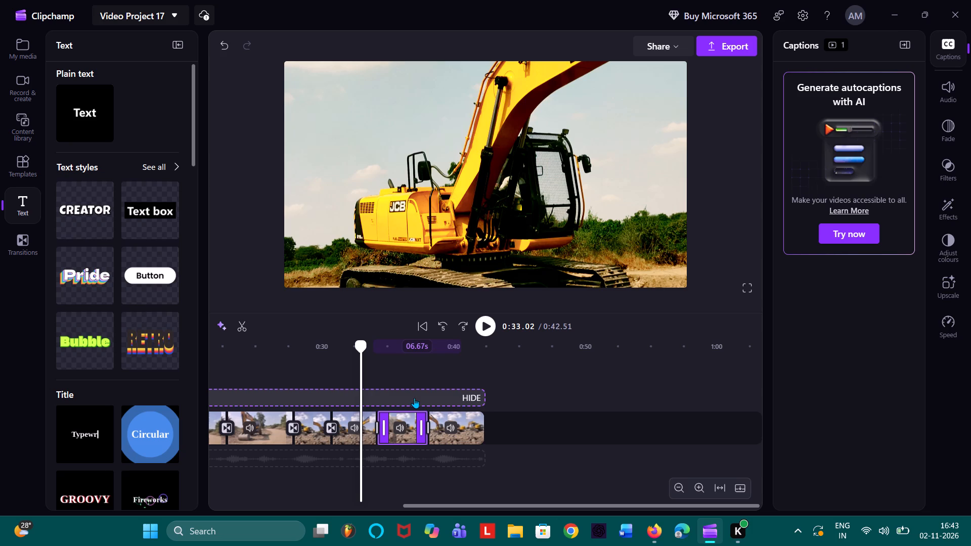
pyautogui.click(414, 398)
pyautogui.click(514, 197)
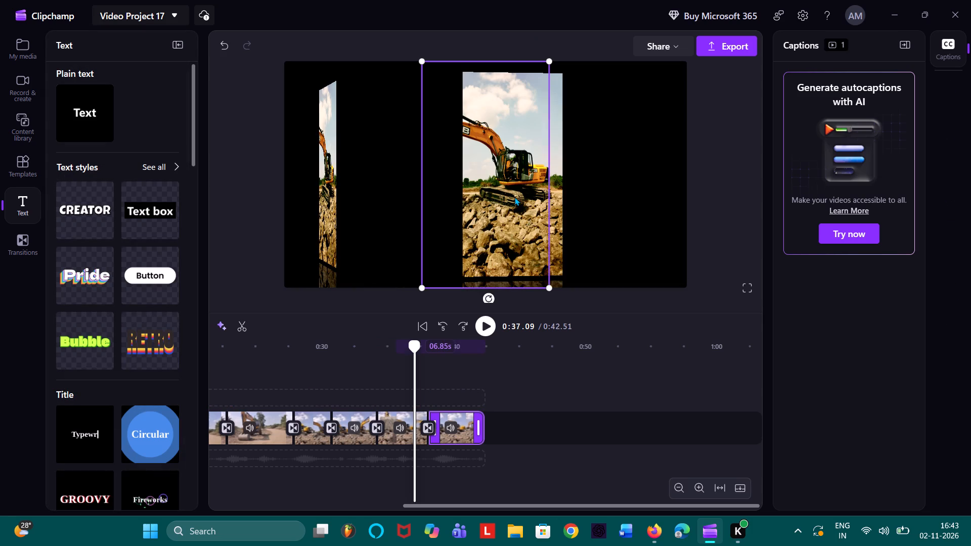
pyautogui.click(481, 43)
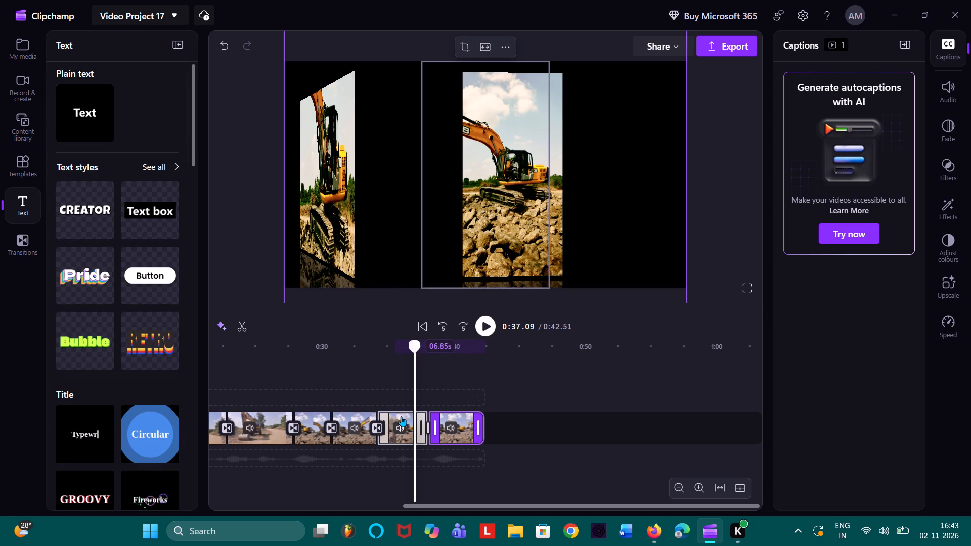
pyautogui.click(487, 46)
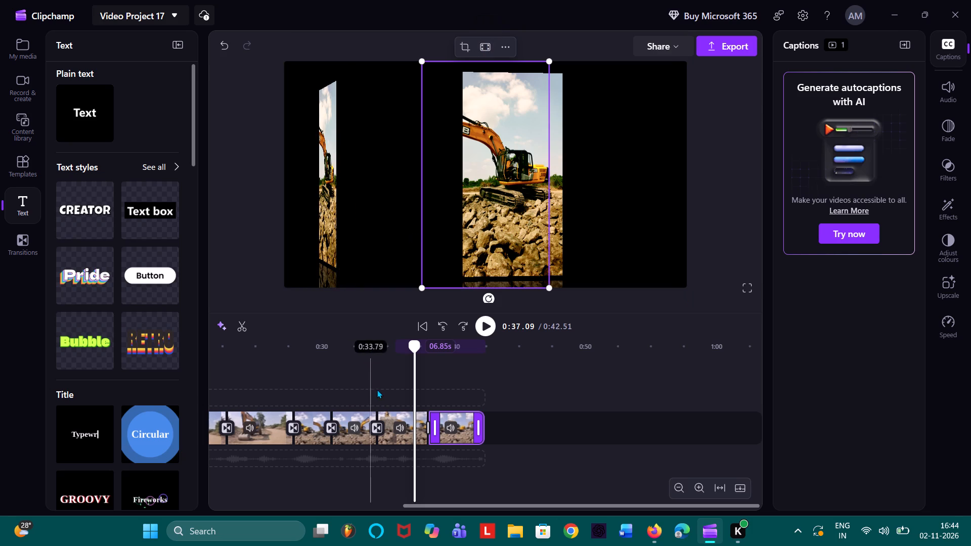
# Make the last two clips, from around 0:34 to the end, fill the whole video frame.
pyautogui.click(399, 414)
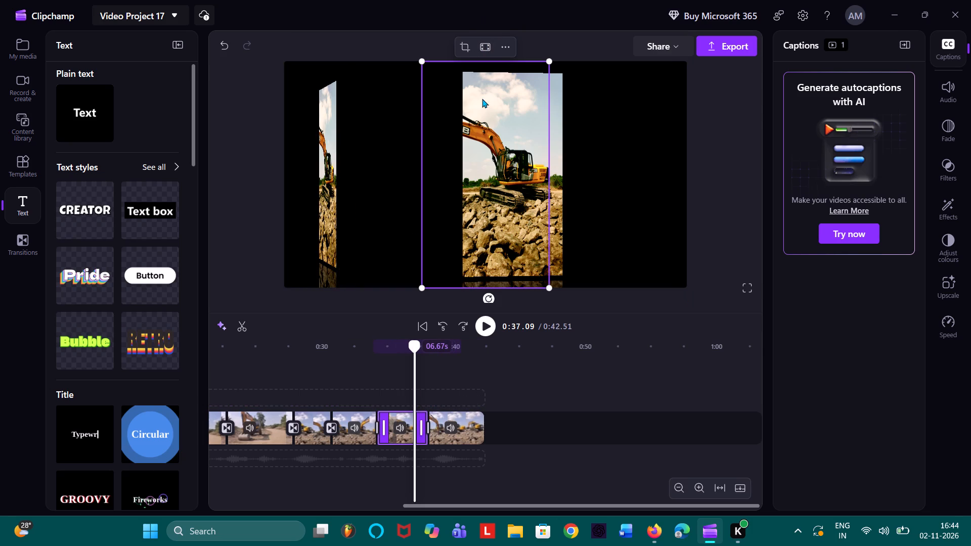
pyautogui.click(492, 45)
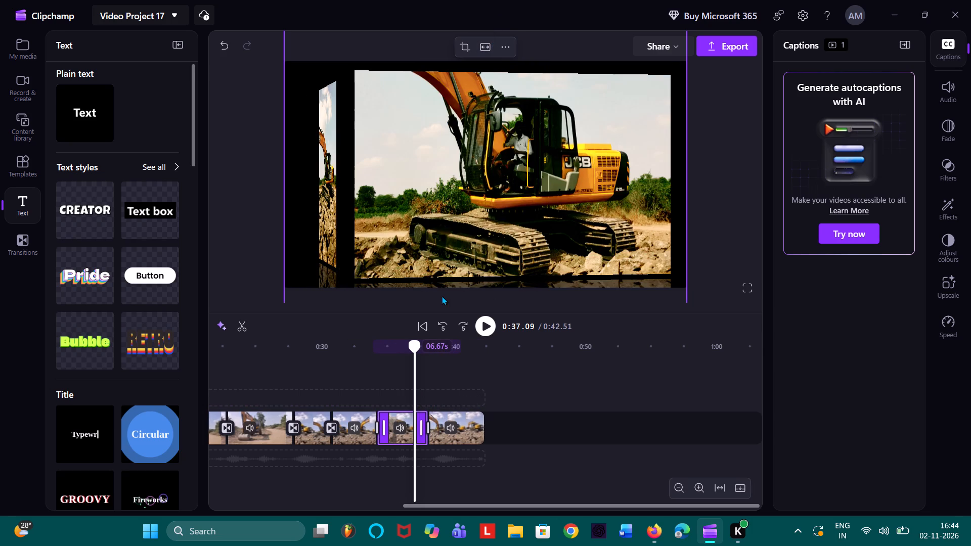
pyautogui.click(459, 413)
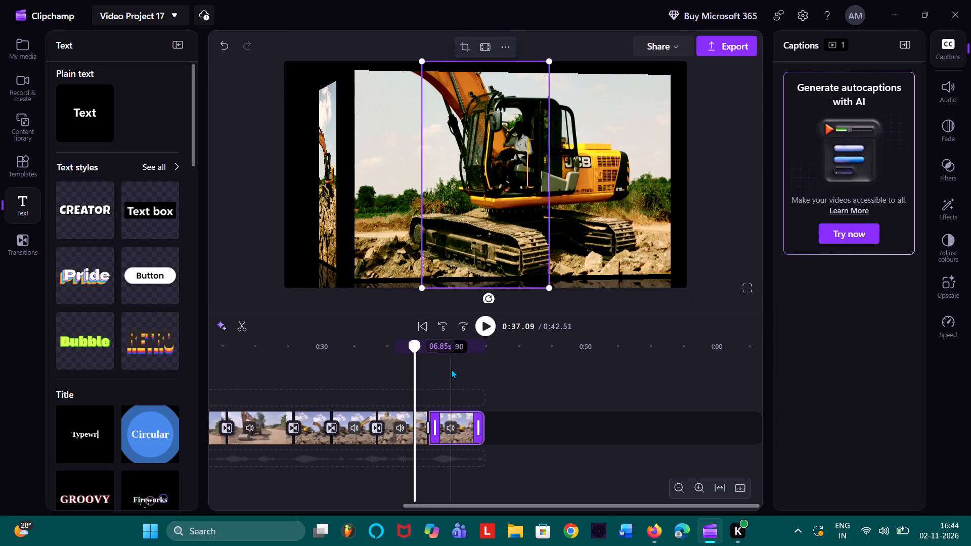
pyautogui.click(451, 369)
pyautogui.click(475, 138)
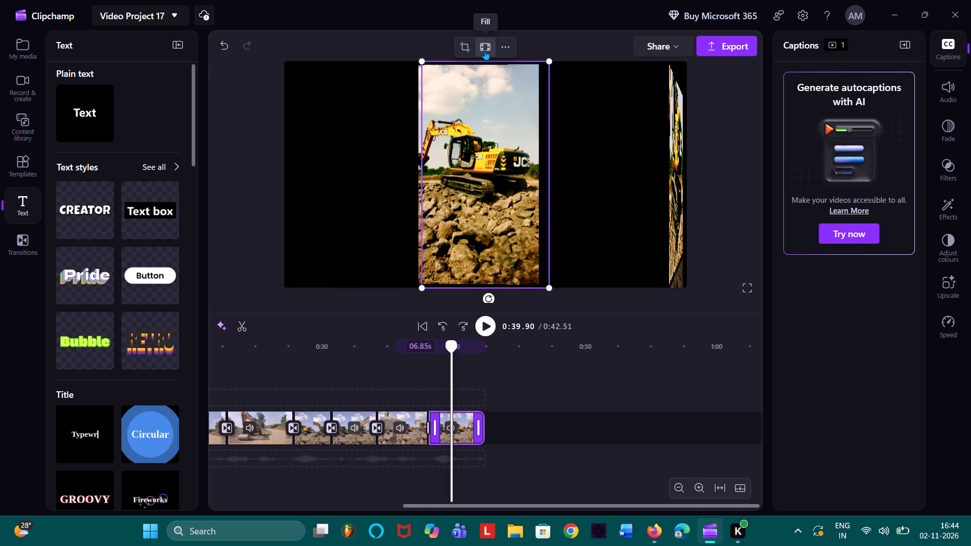
pyautogui.click(484, 50)
# Play the video from around 0:24 to around 0:39 to check the resized clips and their transitions.
pyautogui.hscroll(5, 324, 333)
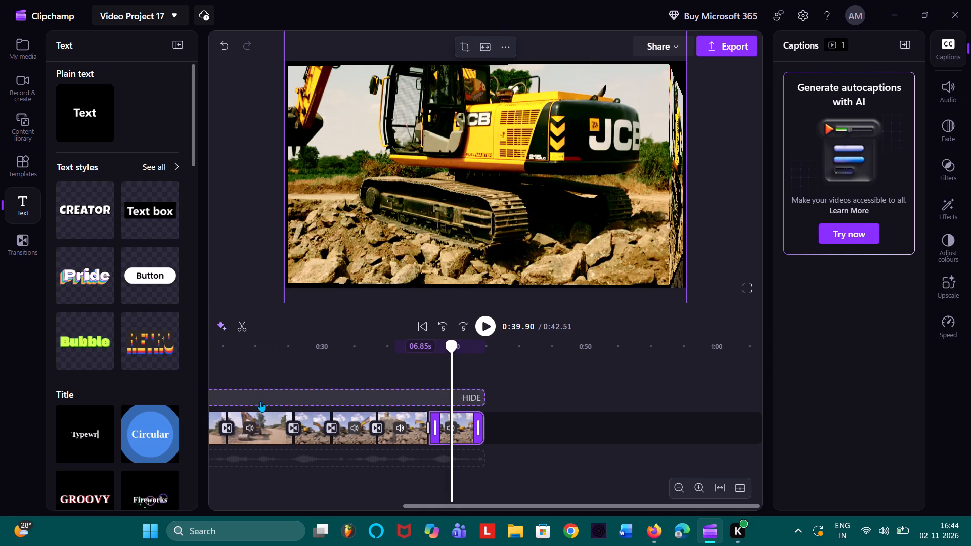
pyautogui.click(249, 386)
pyautogui.click(249, 386)
pyautogui.press('space')
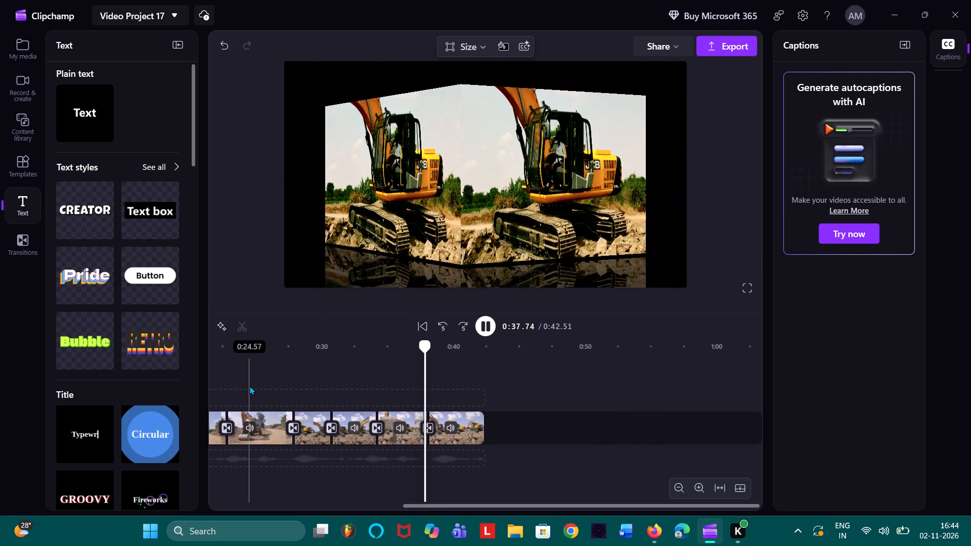
pyautogui.hscroll(1, 375, 326)
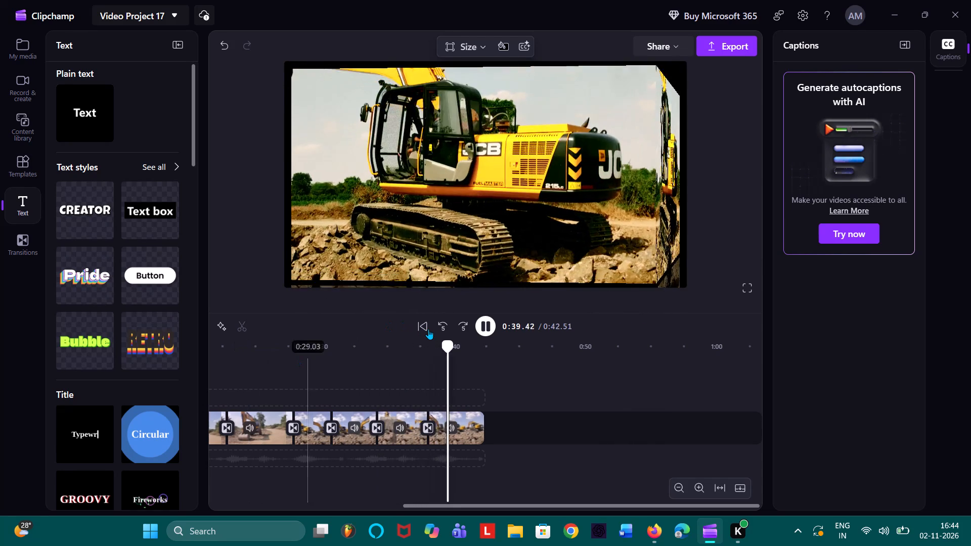
pyautogui.hscroll(1, 428, 329)
# Restart playback from the beginning and select the first transition between clips, at around 0:05.
pyautogui.click(428, 329)
pyautogui.click(428, 329)
pyautogui.press('space')
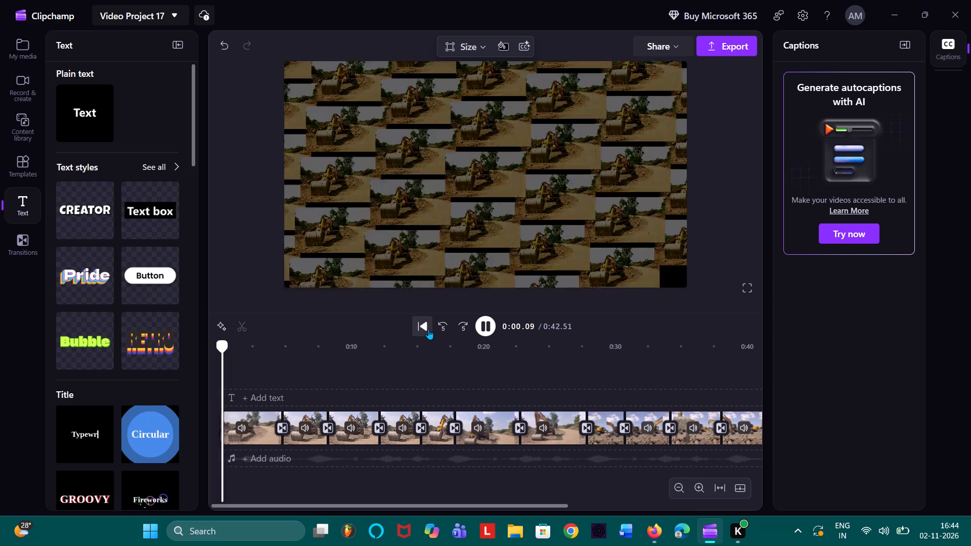
pyautogui.click(288, 428)
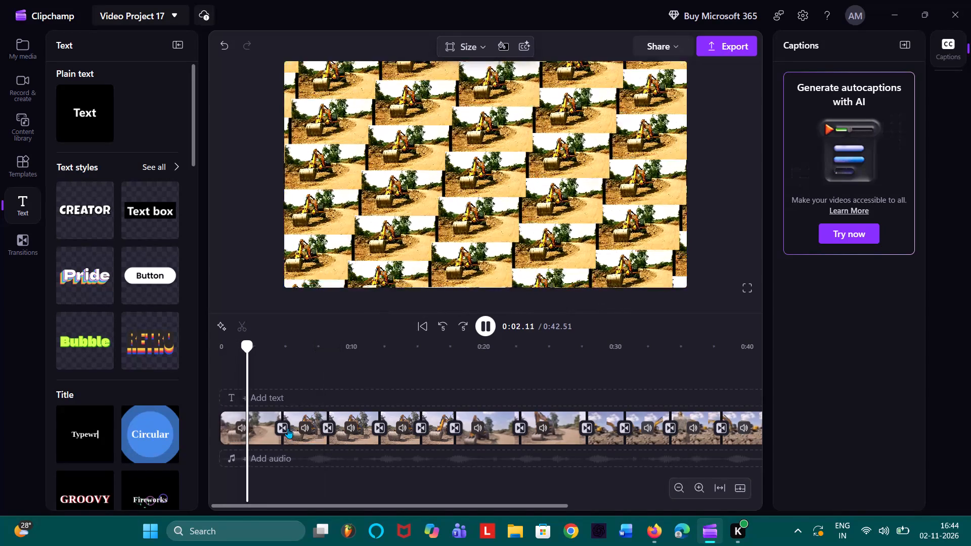
pyautogui.click(288, 428)
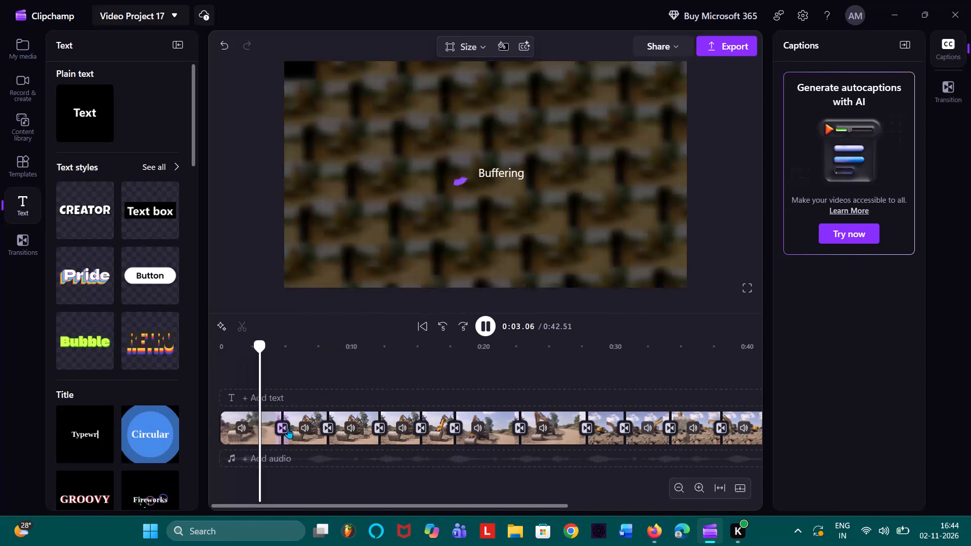
pyautogui.hscroll(3, 380, 385)
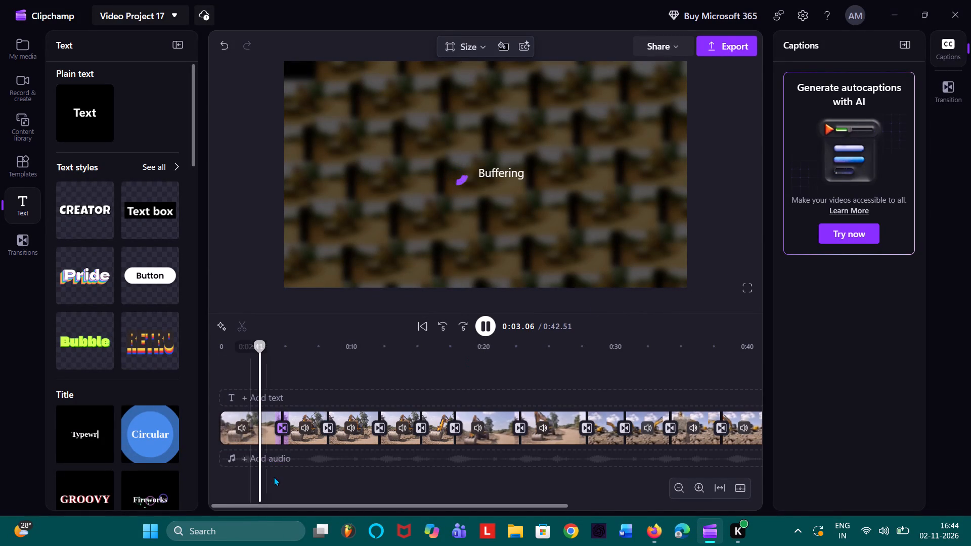
# Open the speed setting of the first clip, and show the same setting for the second clip.
pyautogui.click(268, 440)
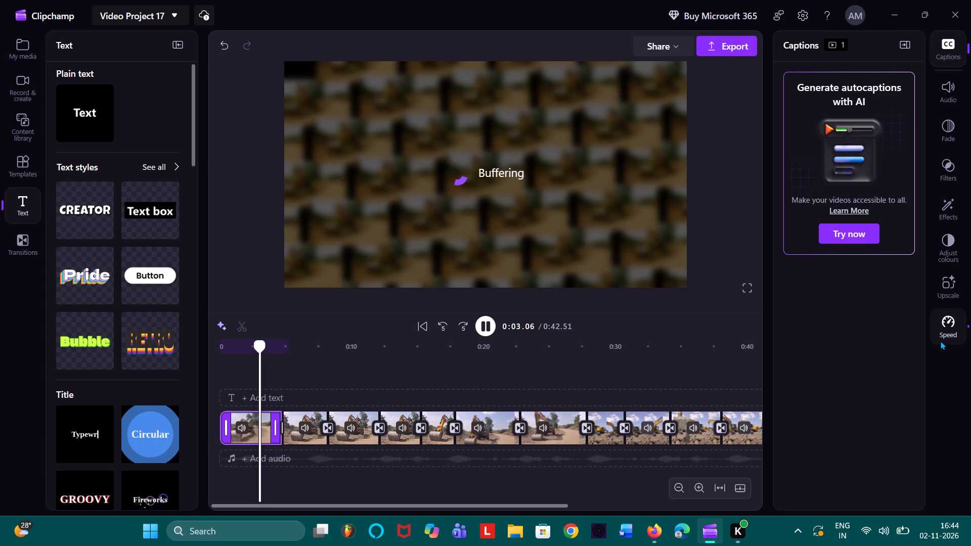
pyautogui.click(951, 330)
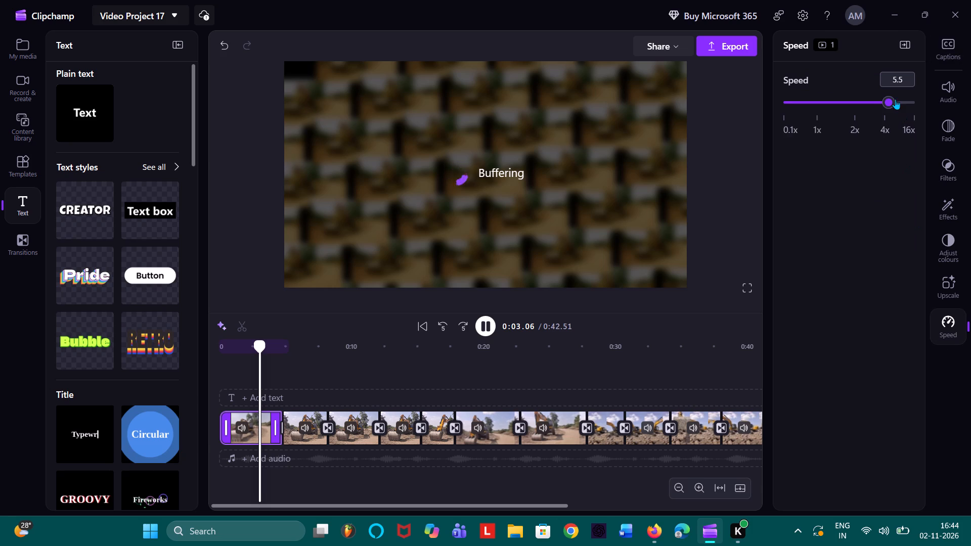
pyautogui.click(300, 433)
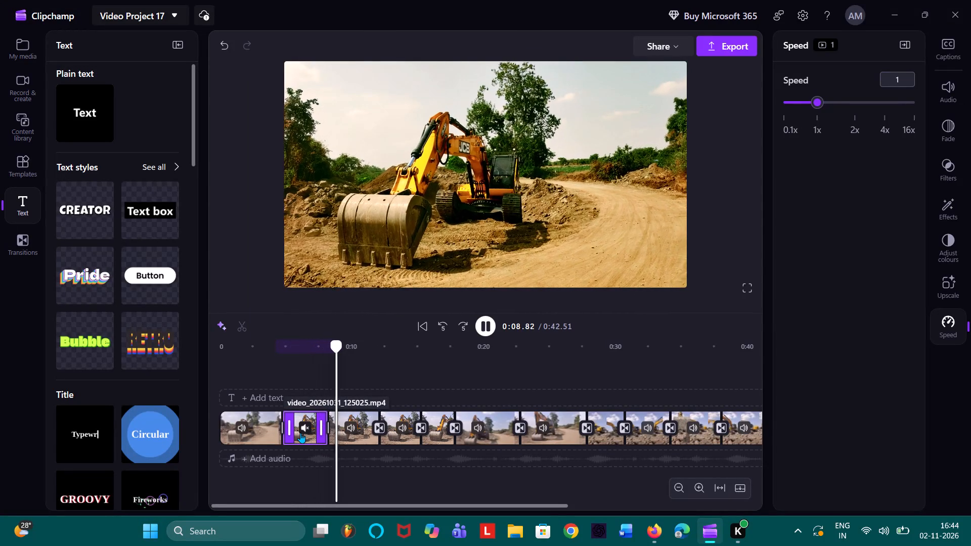
# Pause playback and show the transition settings for the first transition between clips, at around 0:05.
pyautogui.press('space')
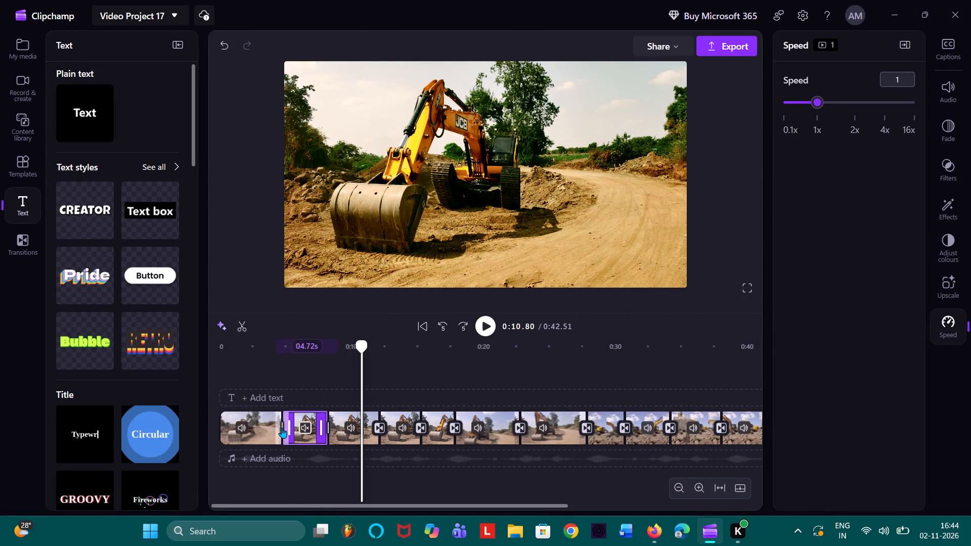
pyautogui.click(282, 428)
pyautogui.click(956, 92)
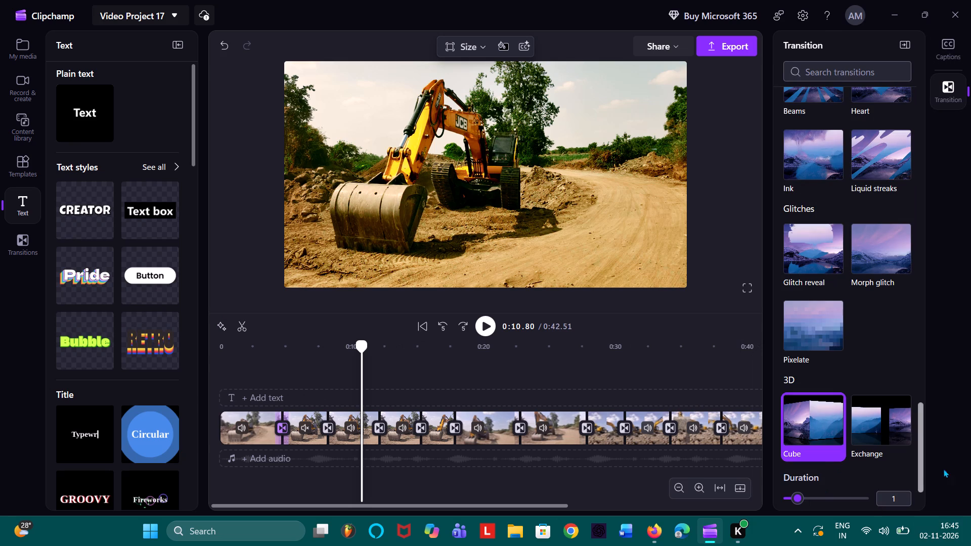
# Switch to Firefox and begin entering a new web address starting with "w" in the open YouTube tab.
pyautogui.click(647, 540)
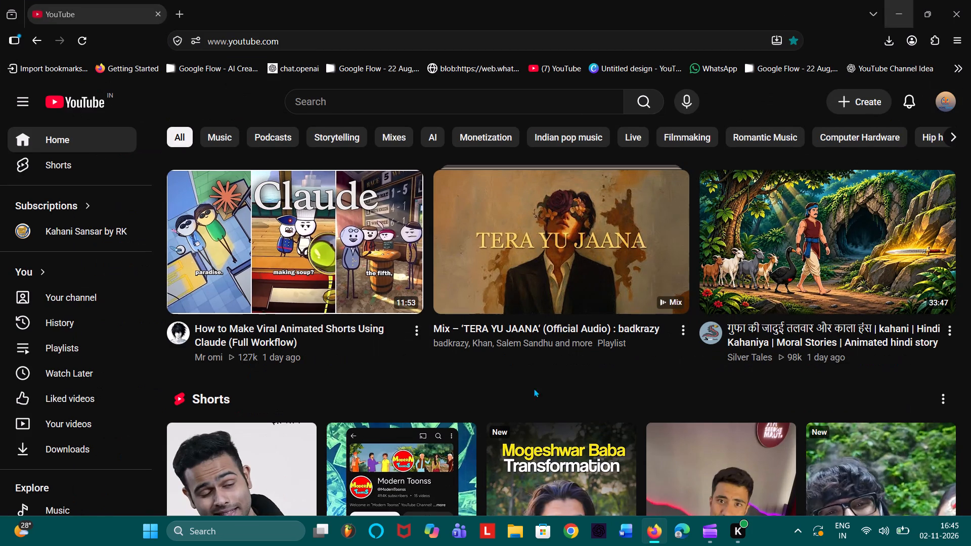
pyautogui.click(210, 40)
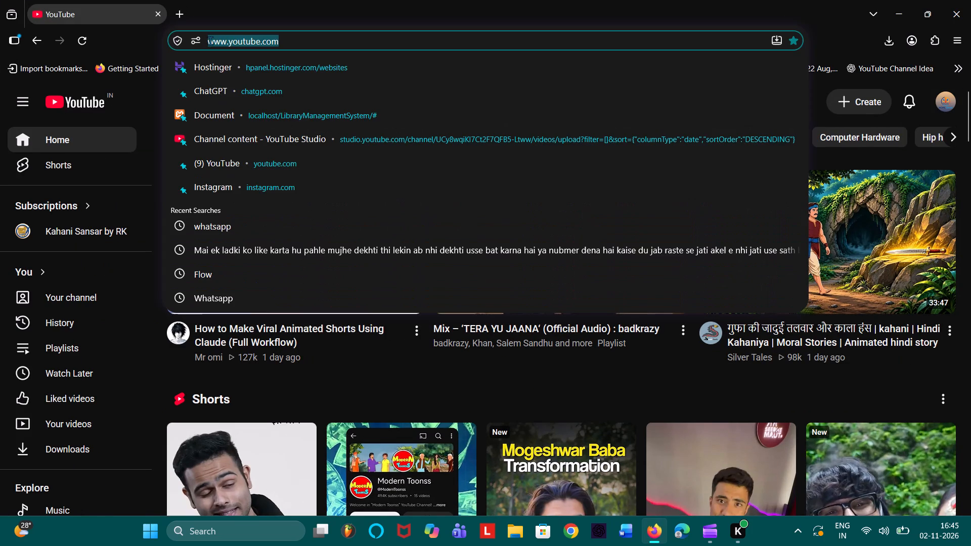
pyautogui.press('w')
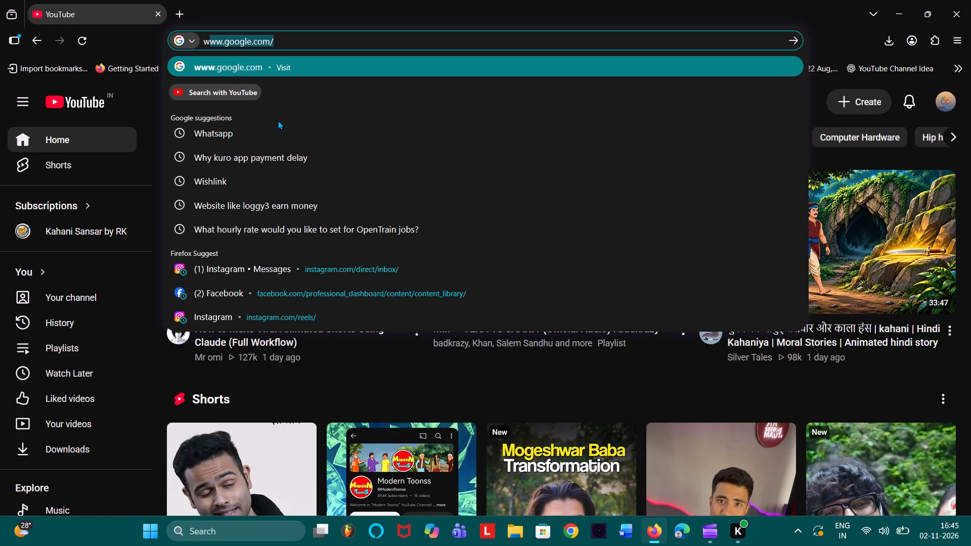
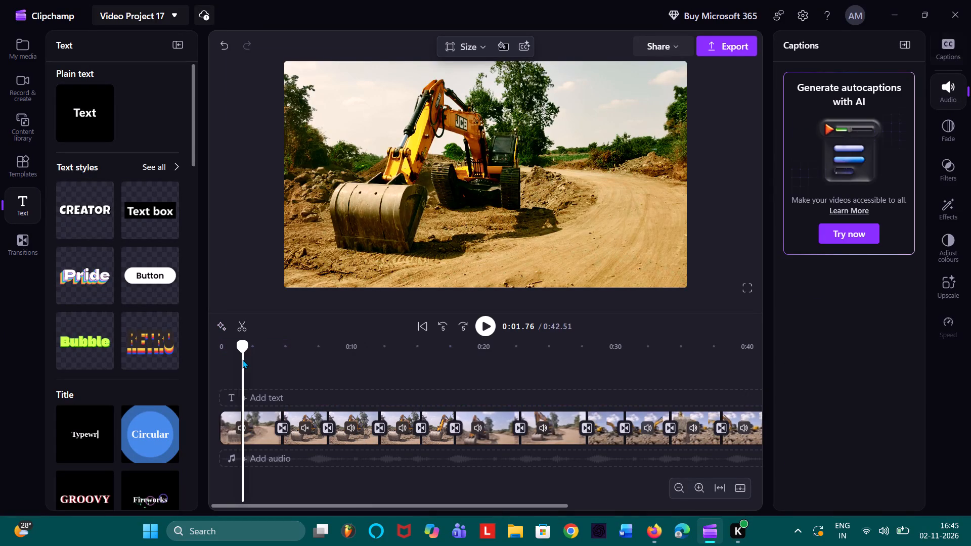
# Play the video from around 0:01 to check the first clip and its transition into the second clip.
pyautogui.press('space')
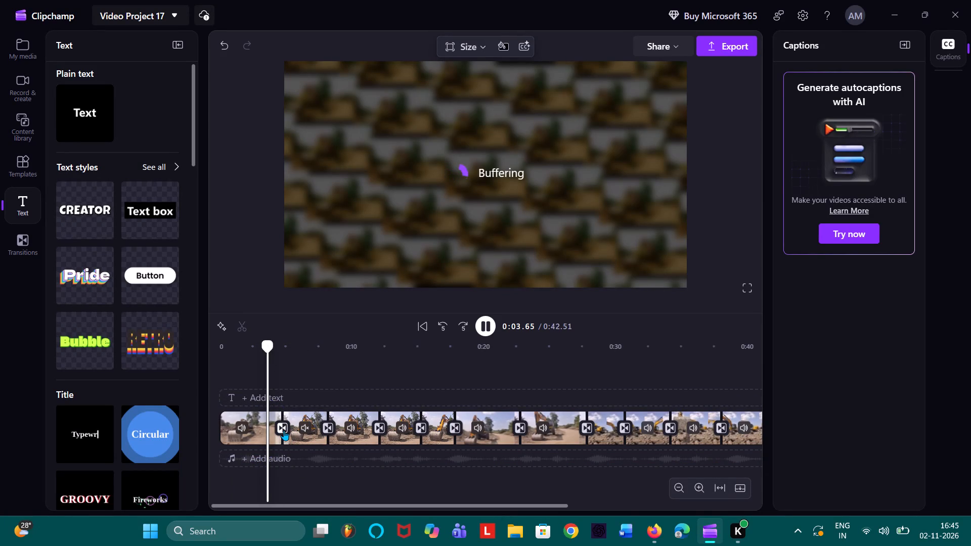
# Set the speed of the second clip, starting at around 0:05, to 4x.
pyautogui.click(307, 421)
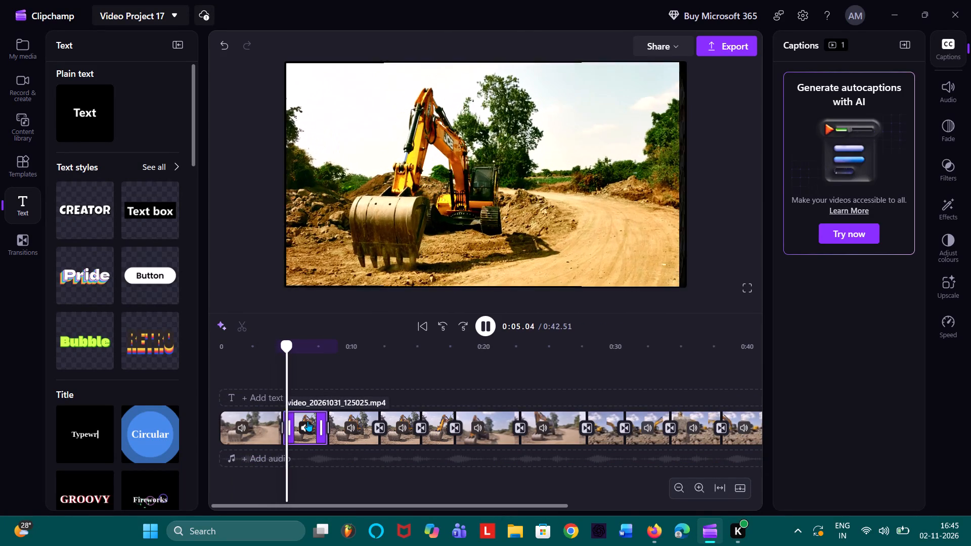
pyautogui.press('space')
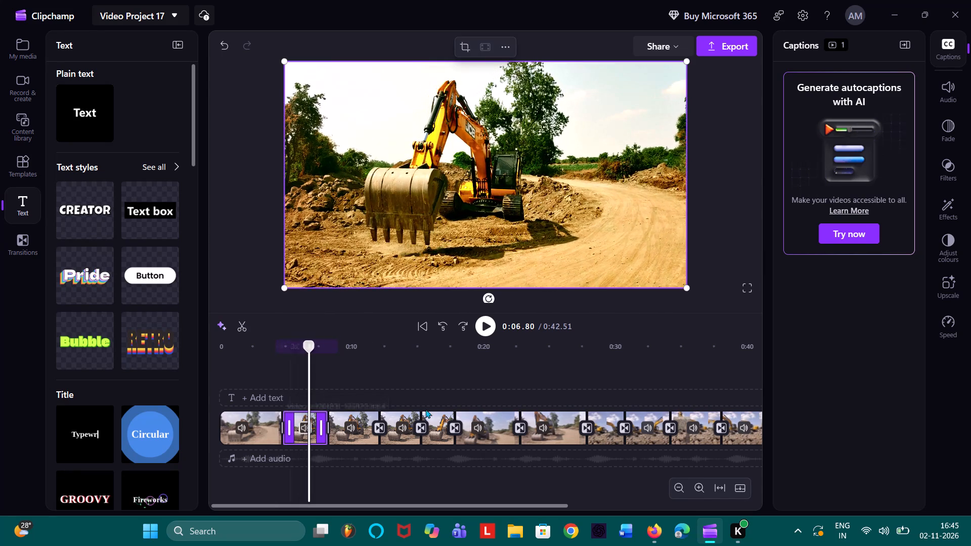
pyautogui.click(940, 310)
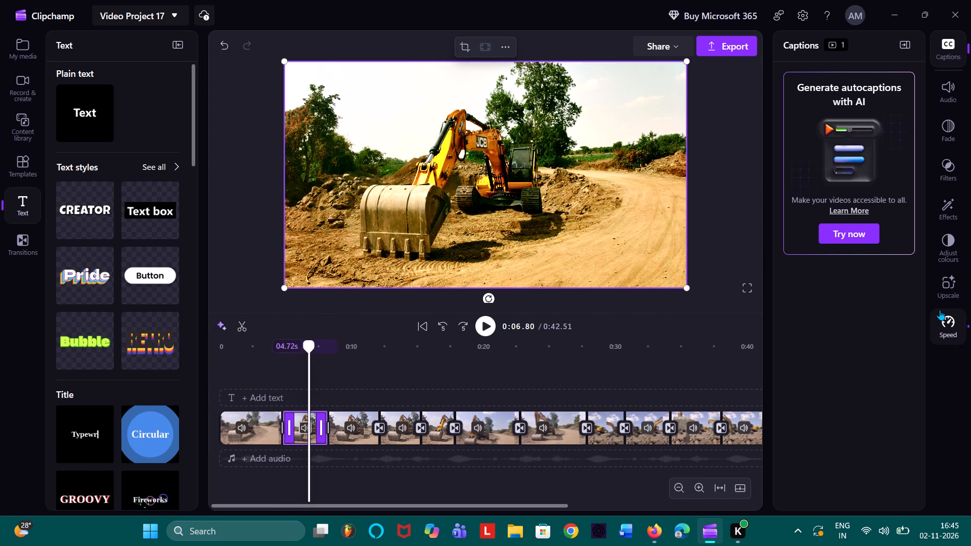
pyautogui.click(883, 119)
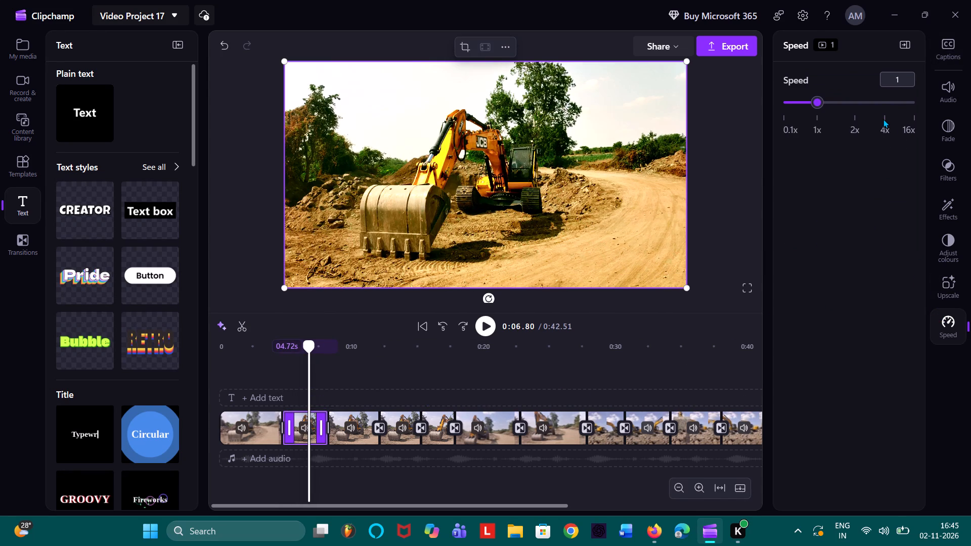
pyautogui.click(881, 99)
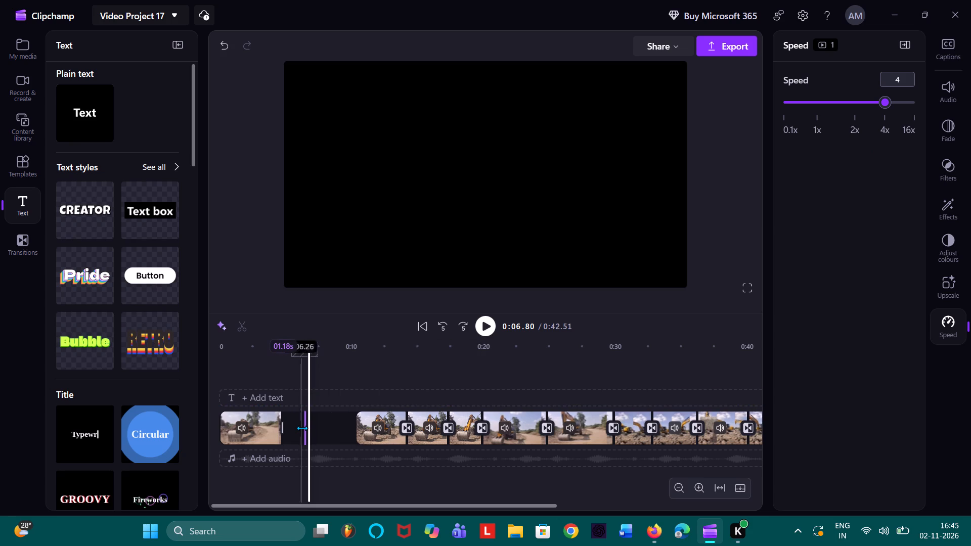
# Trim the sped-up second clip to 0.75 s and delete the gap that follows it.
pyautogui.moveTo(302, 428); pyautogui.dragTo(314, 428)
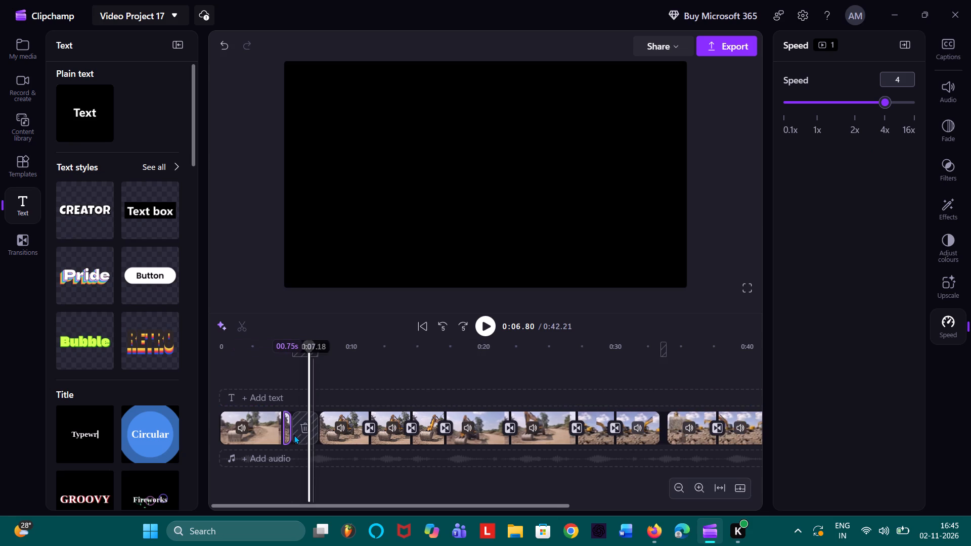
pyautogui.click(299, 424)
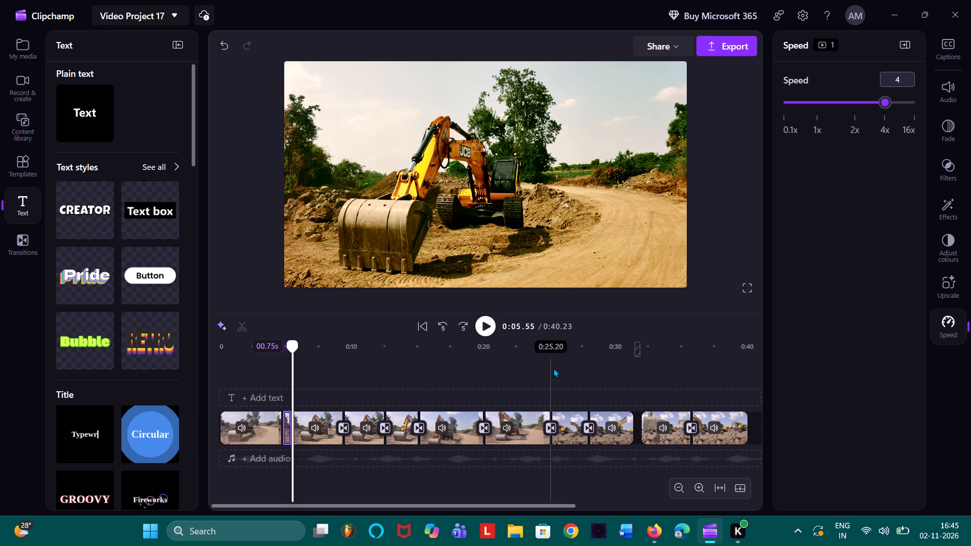
# Play the video from around 0:05, and again from around 0:01, to check the change to the second clip.
pyautogui.press('space')
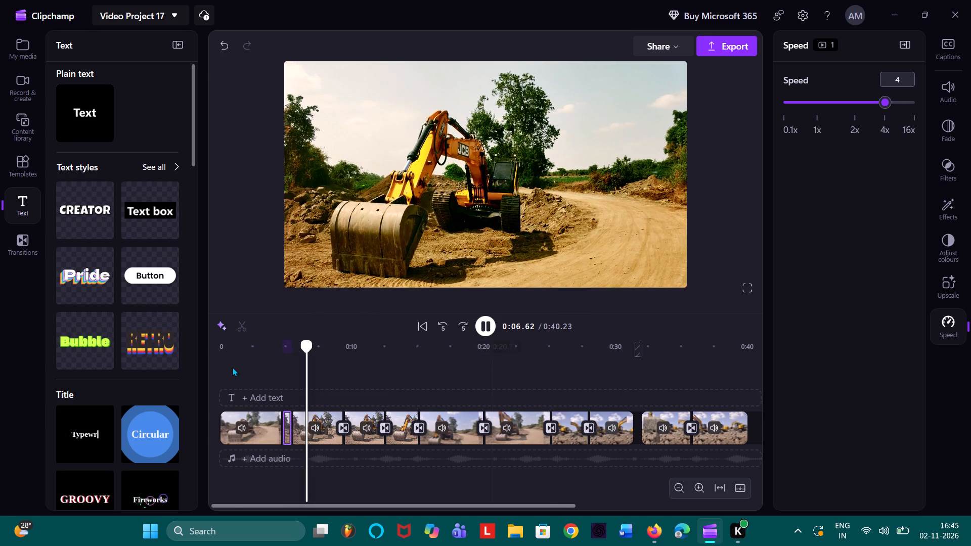
pyautogui.click(233, 367)
pyautogui.press('space')
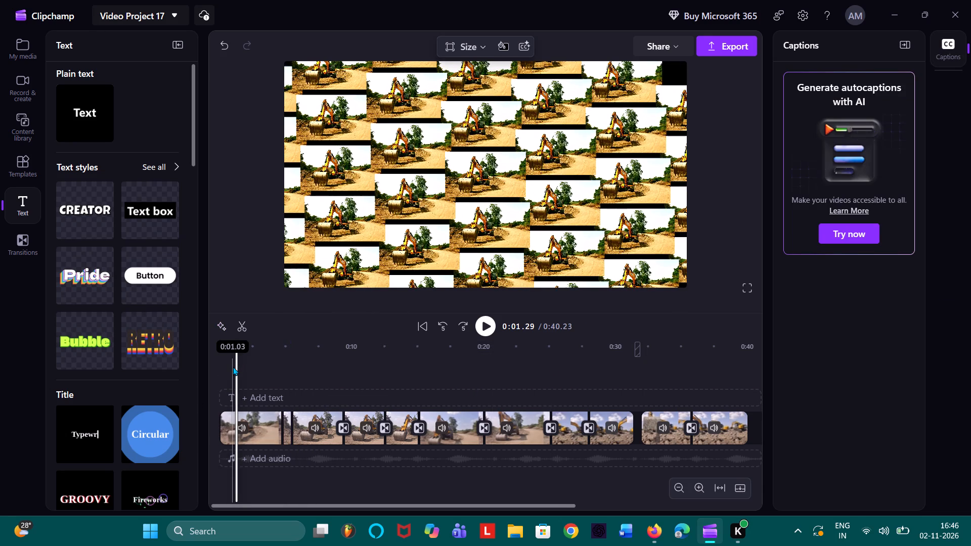
pyautogui.press('space')
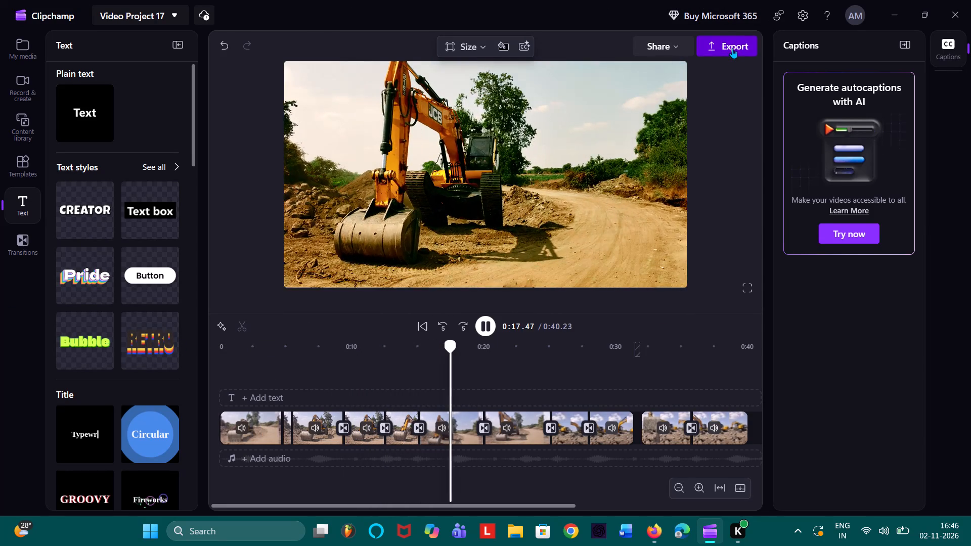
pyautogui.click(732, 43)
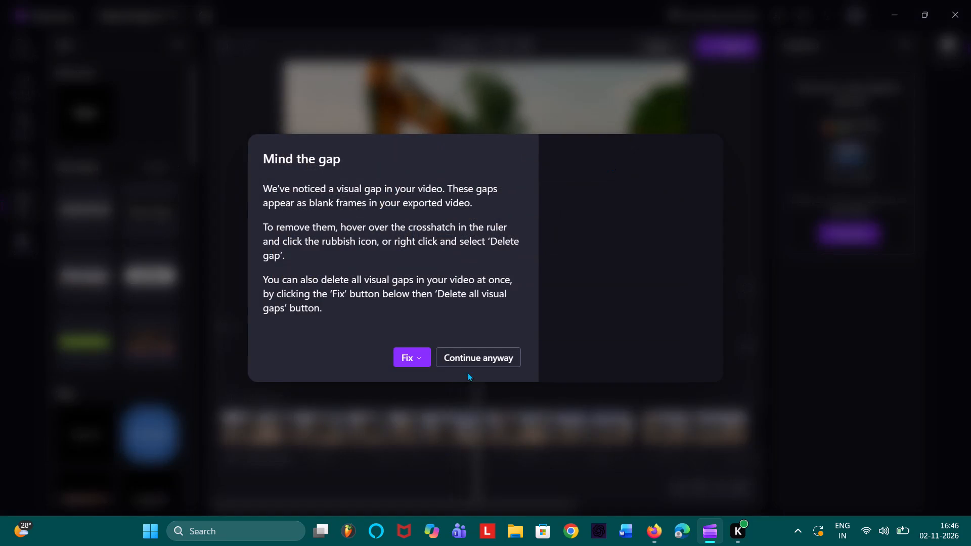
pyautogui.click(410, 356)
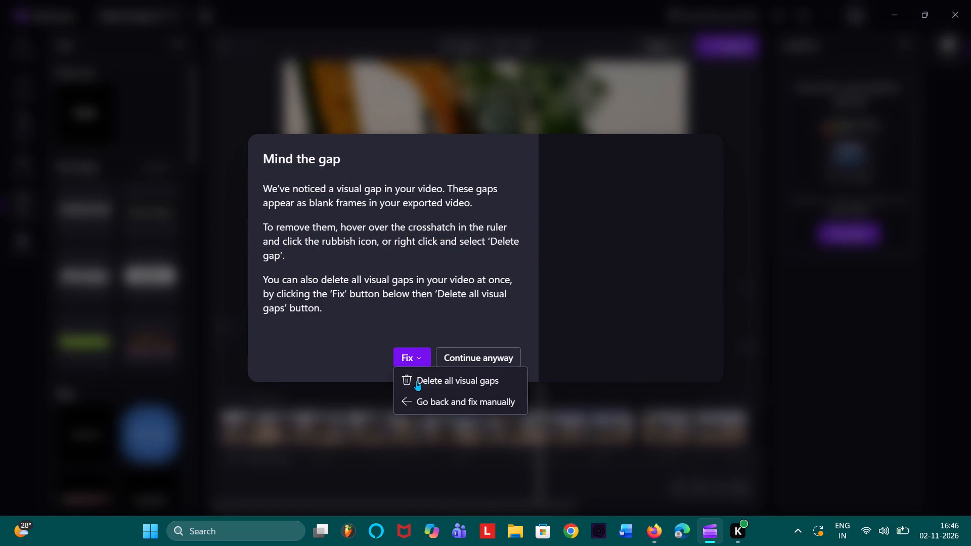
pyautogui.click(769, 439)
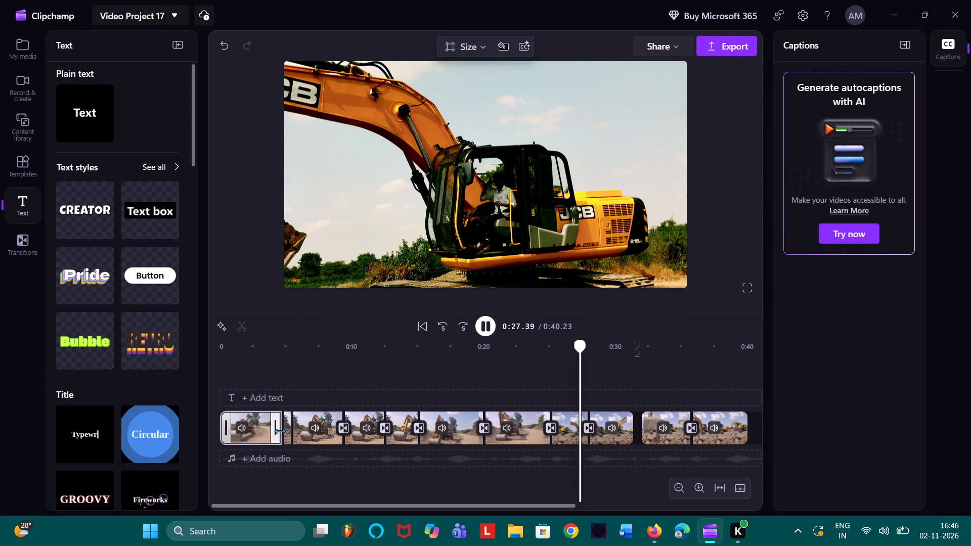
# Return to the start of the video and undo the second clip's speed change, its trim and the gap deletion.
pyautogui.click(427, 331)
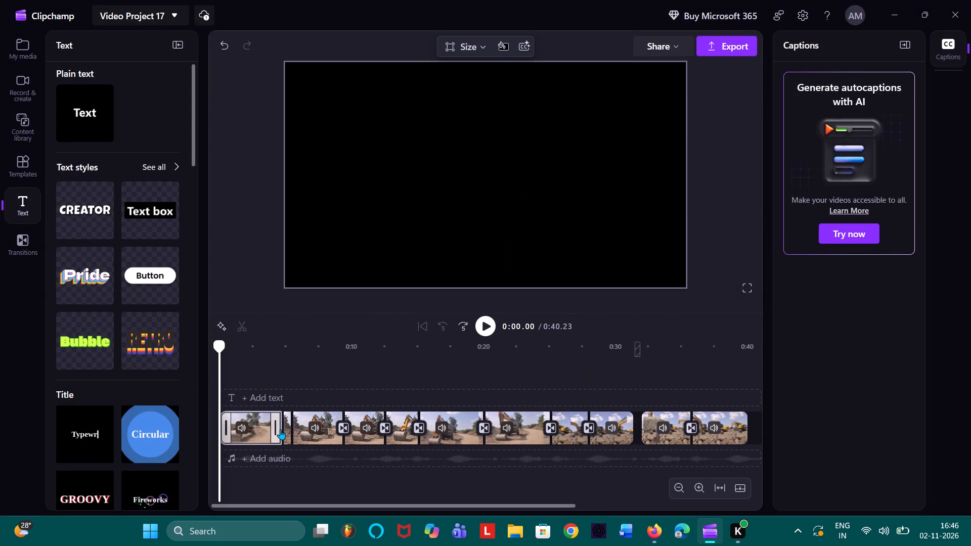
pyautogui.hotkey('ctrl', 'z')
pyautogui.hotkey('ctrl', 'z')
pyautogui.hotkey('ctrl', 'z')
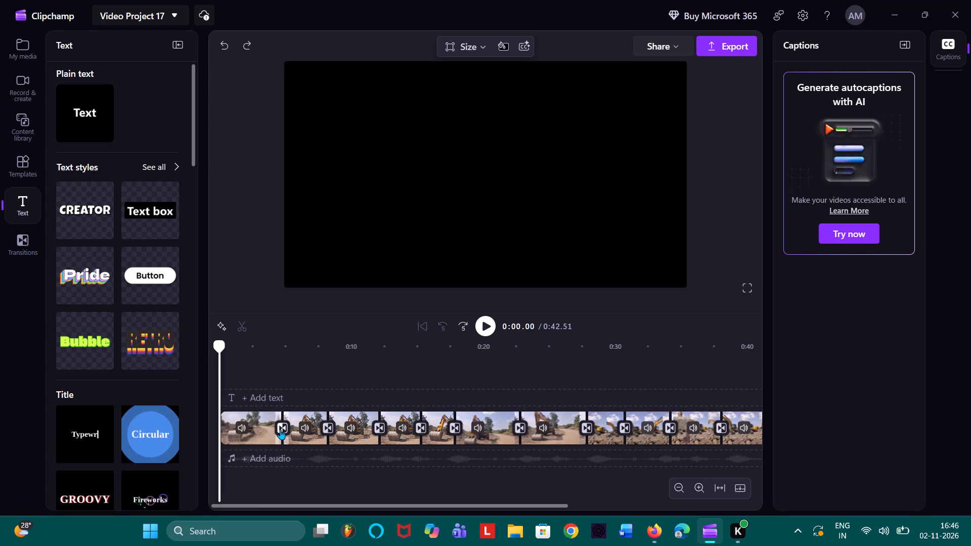
# Open the settings of the first transition, at around 0:05, and play the opening seconds of the video.
pyautogui.click(280, 429)
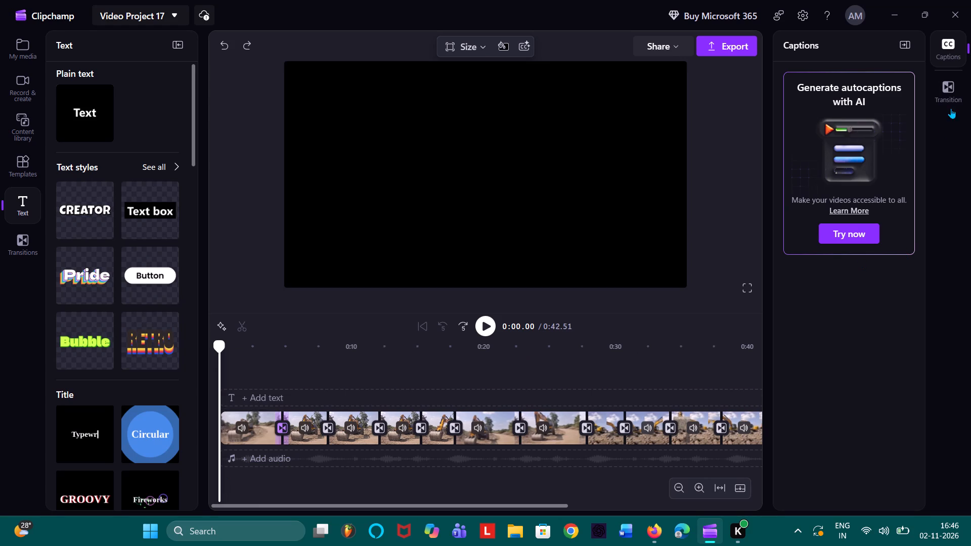
pyautogui.click(959, 106)
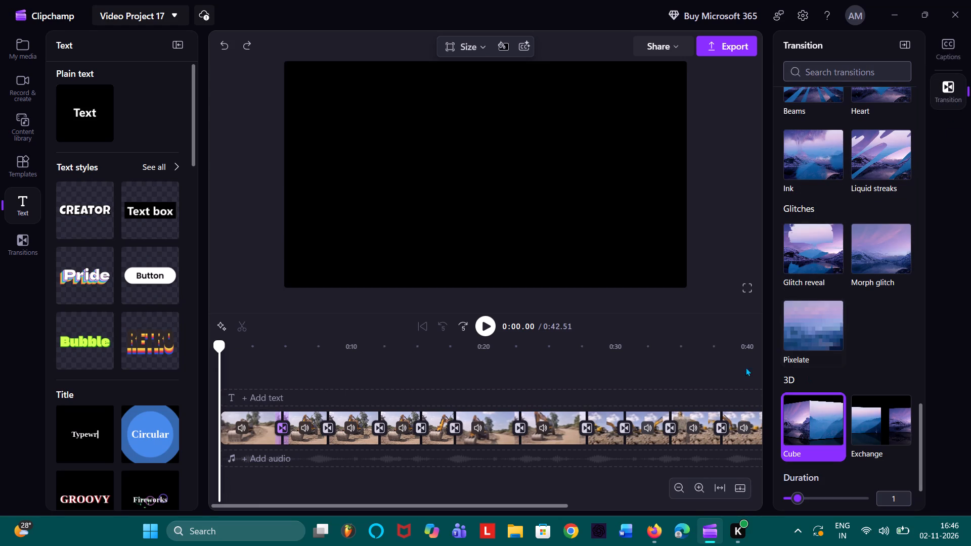
pyautogui.press('space')
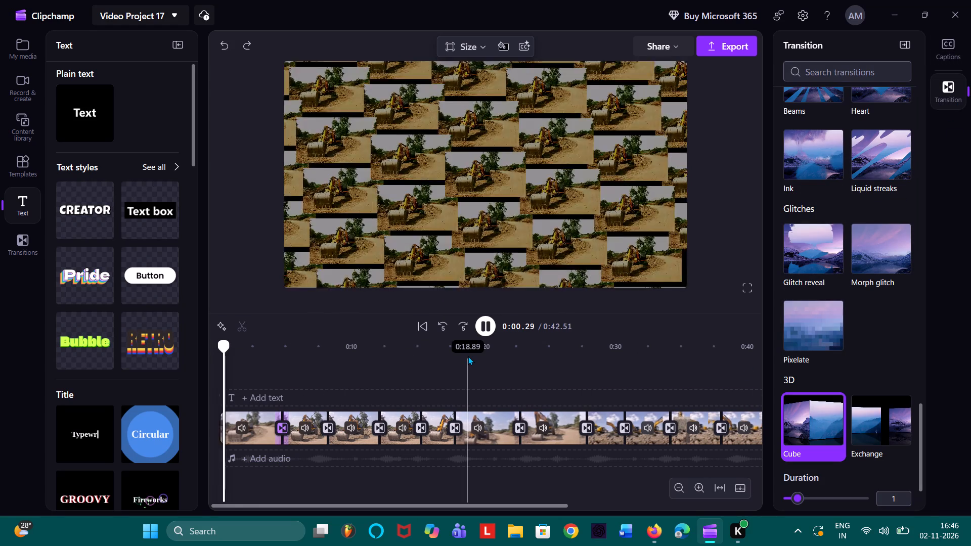
pyautogui.press('space')
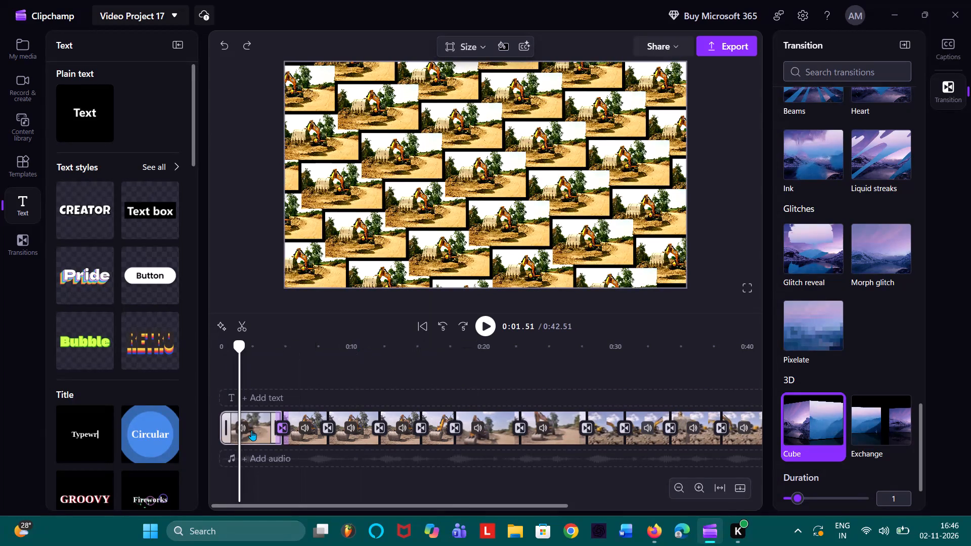
# Remove the Radial effect from the first clip.
pyautogui.click(252, 436)
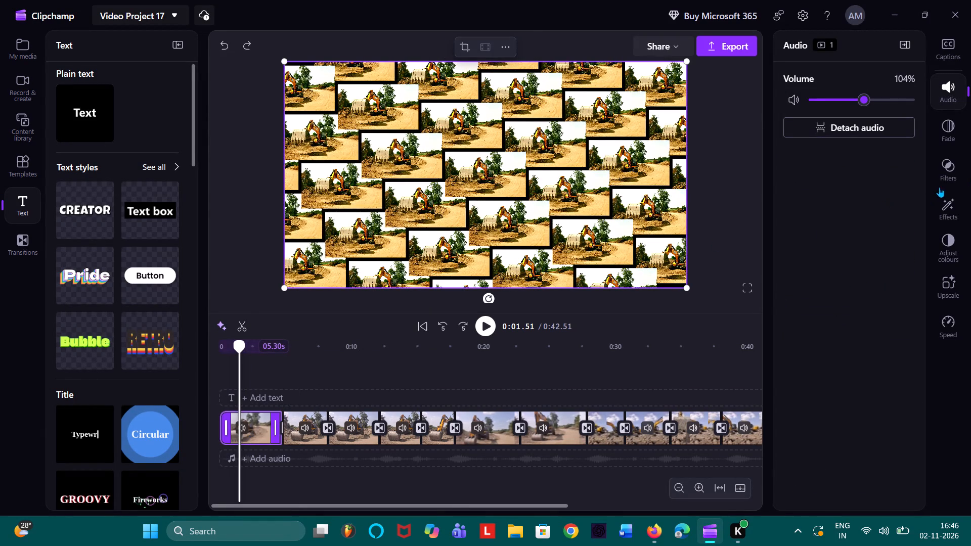
pyautogui.click(949, 207)
pyautogui.hscroll(-3, 874, 311)
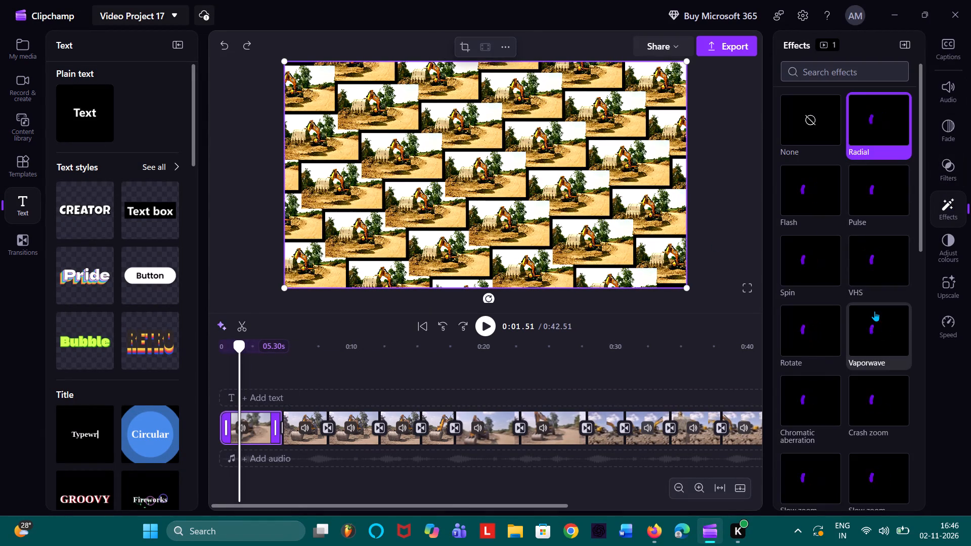
pyautogui.hscroll(-2, 874, 311)
pyautogui.scroll(2, 874, 311)
pyautogui.click(864, 132)
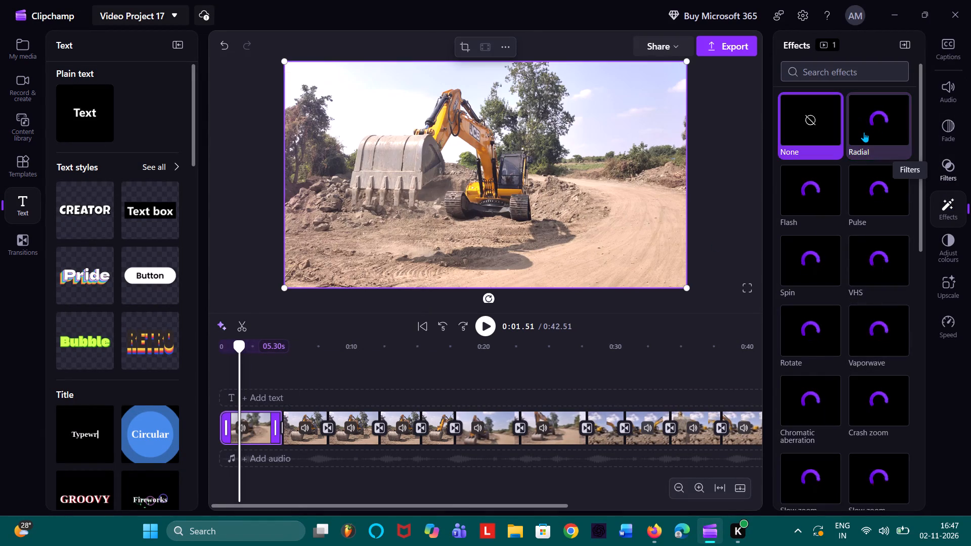
# Play the opening of the video from the beginning, more than once, to compare the first clip with the second.
pyautogui.click(415, 325)
pyautogui.press('space')
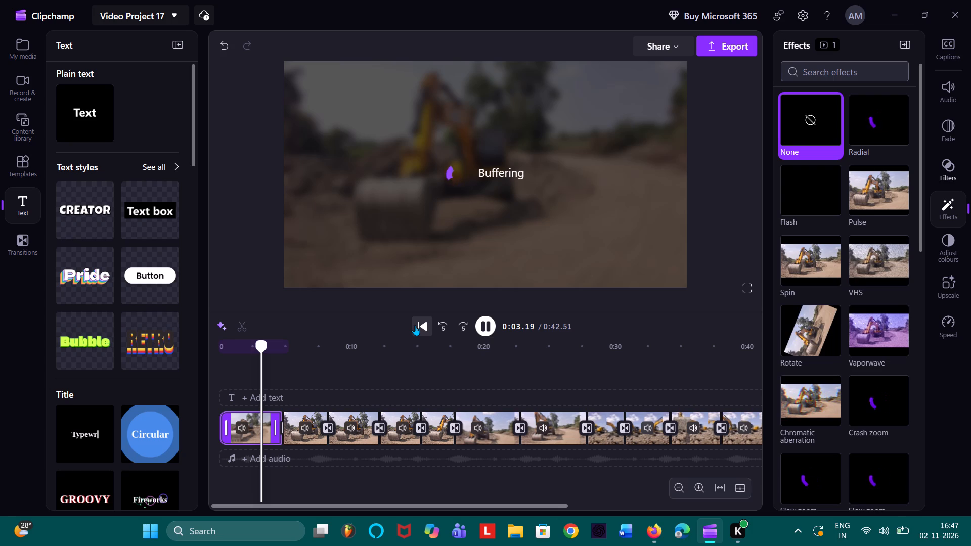
pyautogui.hscroll(-1, 415, 325)
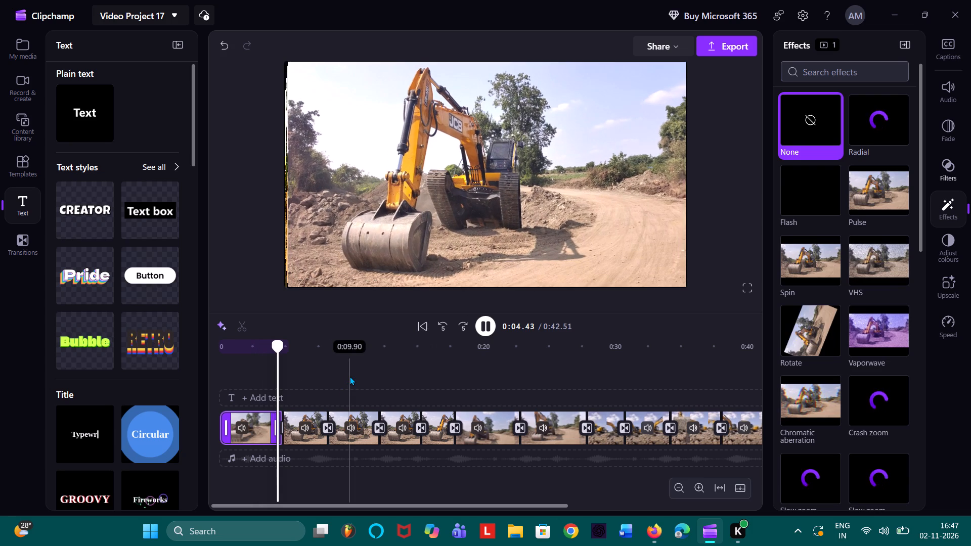
pyautogui.doubleClick(349, 376)
pyautogui.press('space')
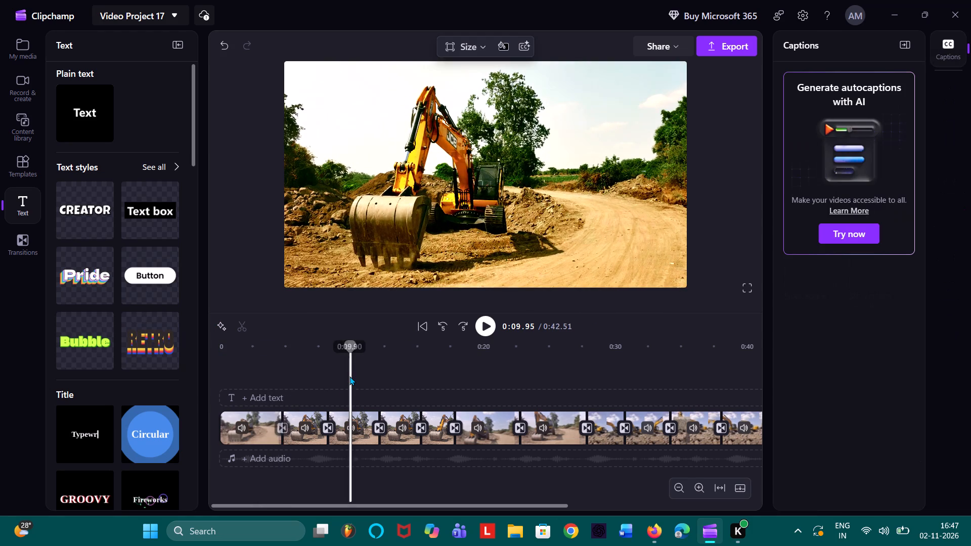
pyautogui.click(427, 328)
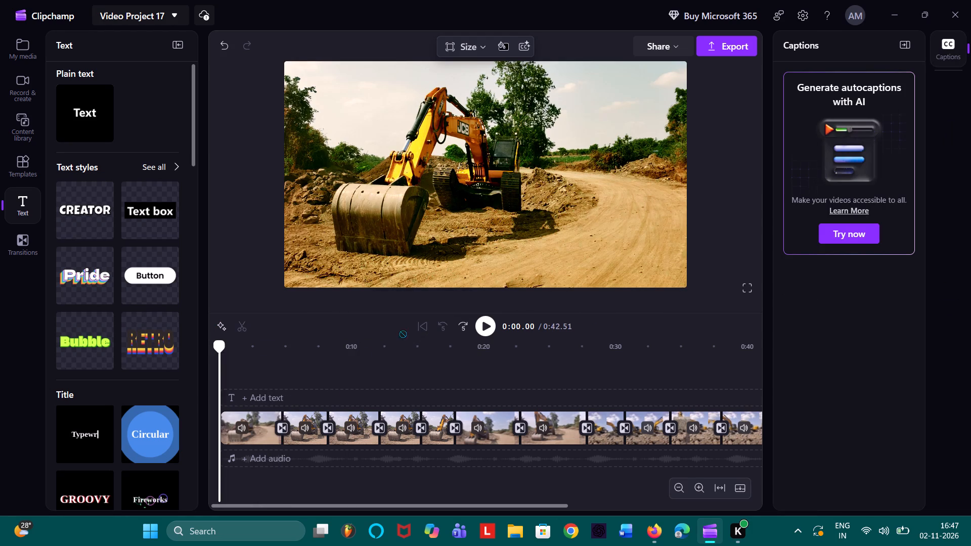
pyautogui.click(262, 426)
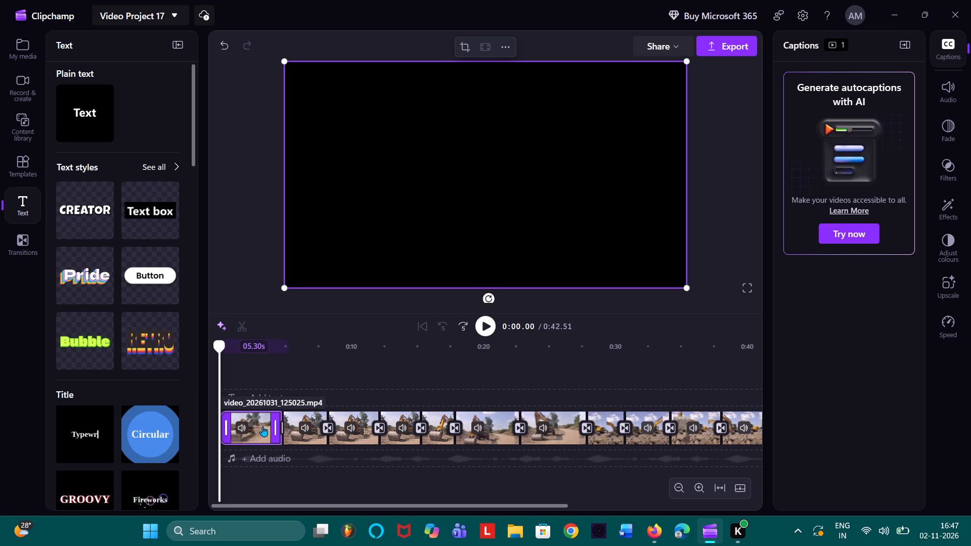
pyautogui.write('bb')
pyautogui.write('v')
pyautogui.press('space')
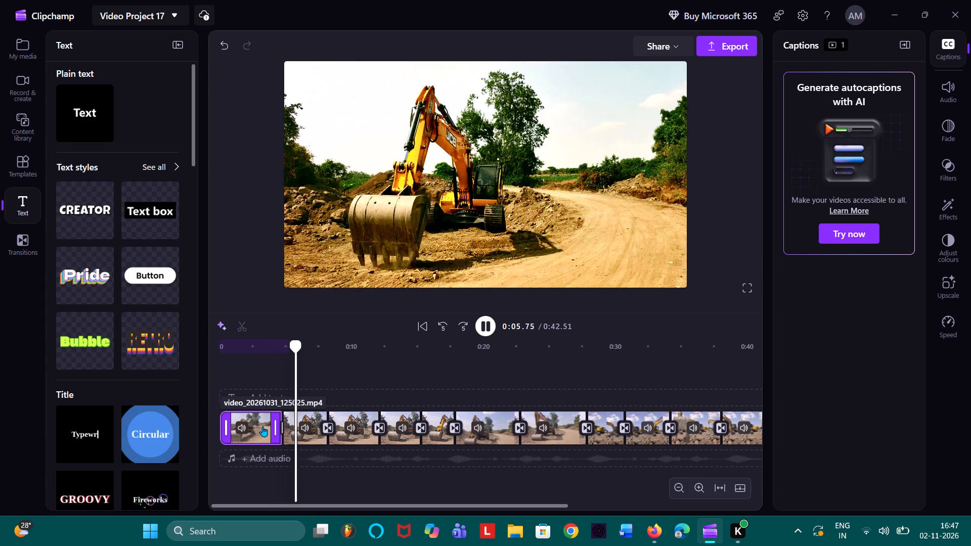
pyautogui.press('space')
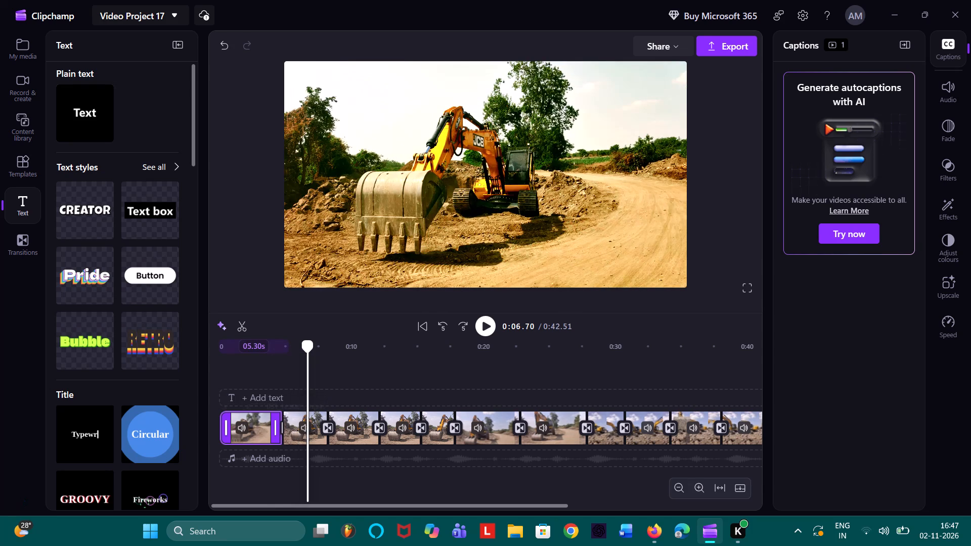
# Open the filter choices for the first clip.
pyautogui.click(249, 425)
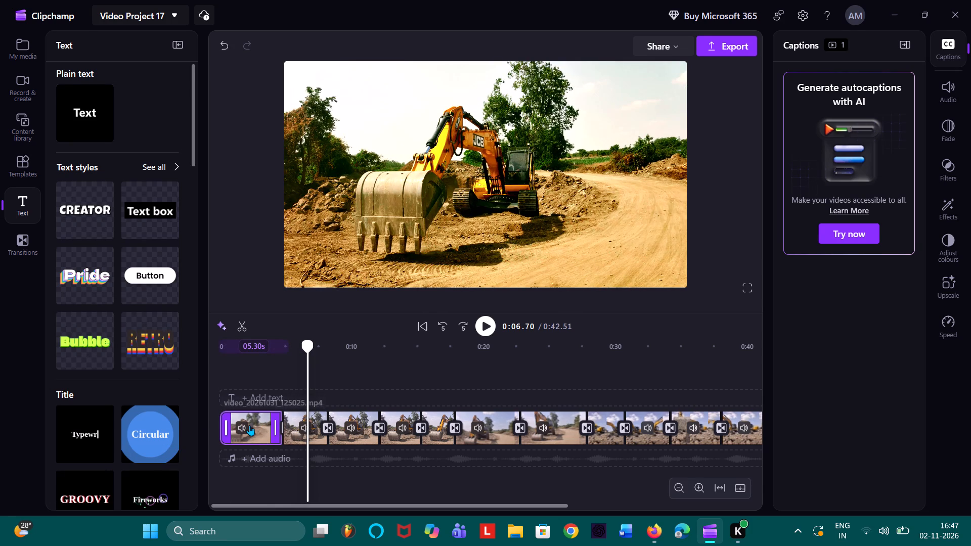
pyautogui.click(952, 158)
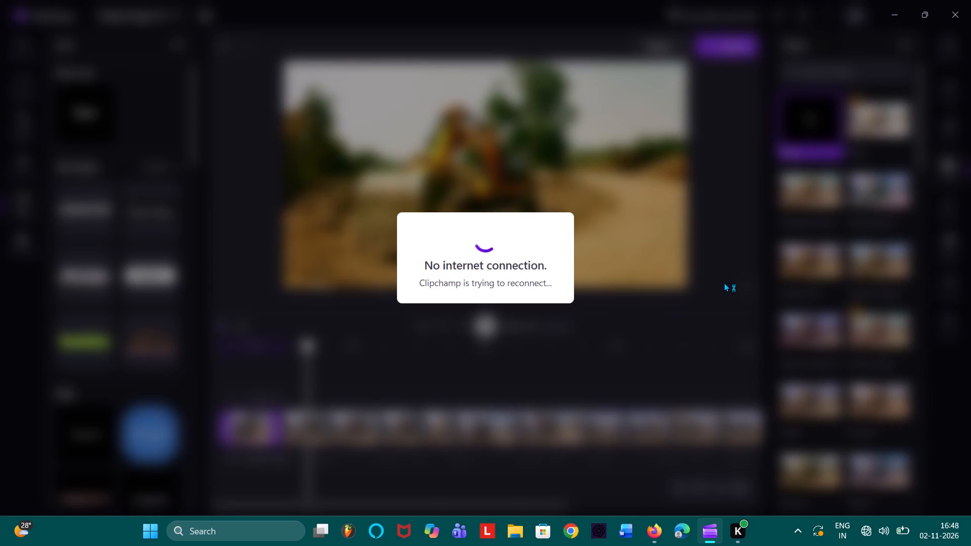
# Restore the internet connection by choosing the Redmi 9i Wi-Fi network and setting it to connect automatically.
pyautogui.click(867, 522)
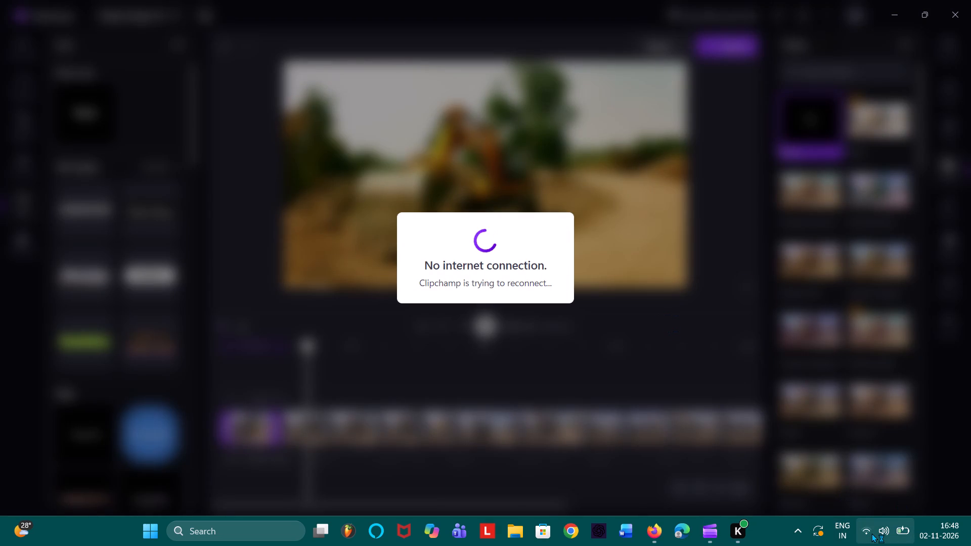
pyautogui.click(865, 523)
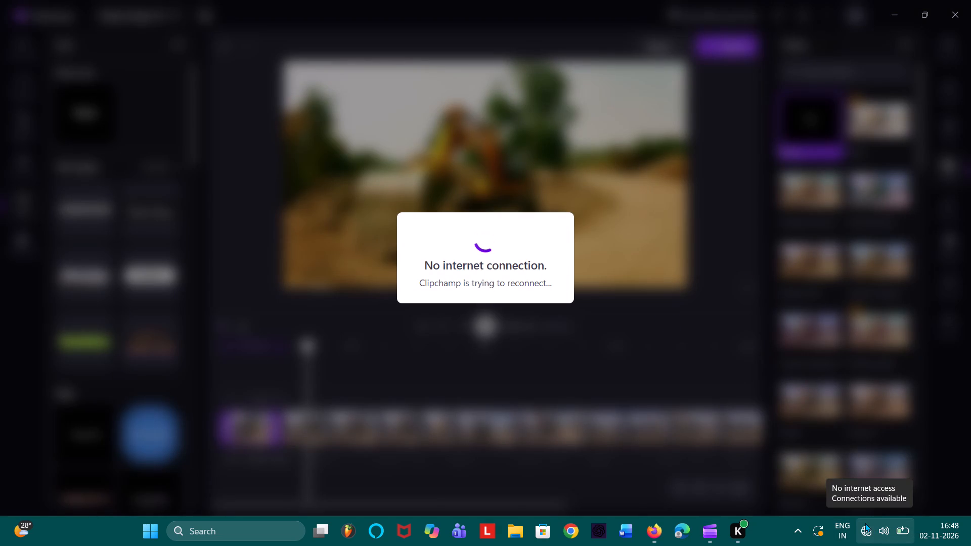
pyautogui.click(865, 523)
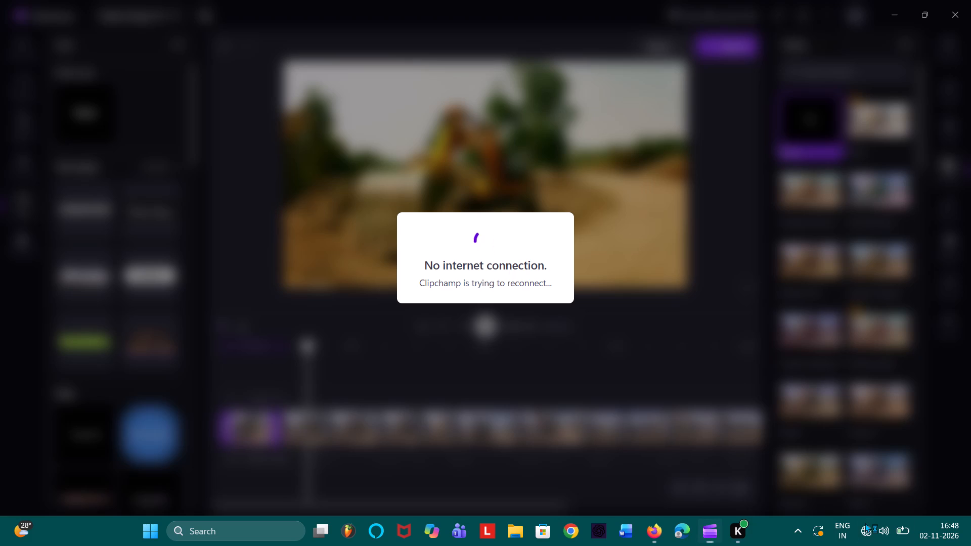
pyautogui.click(790, 288)
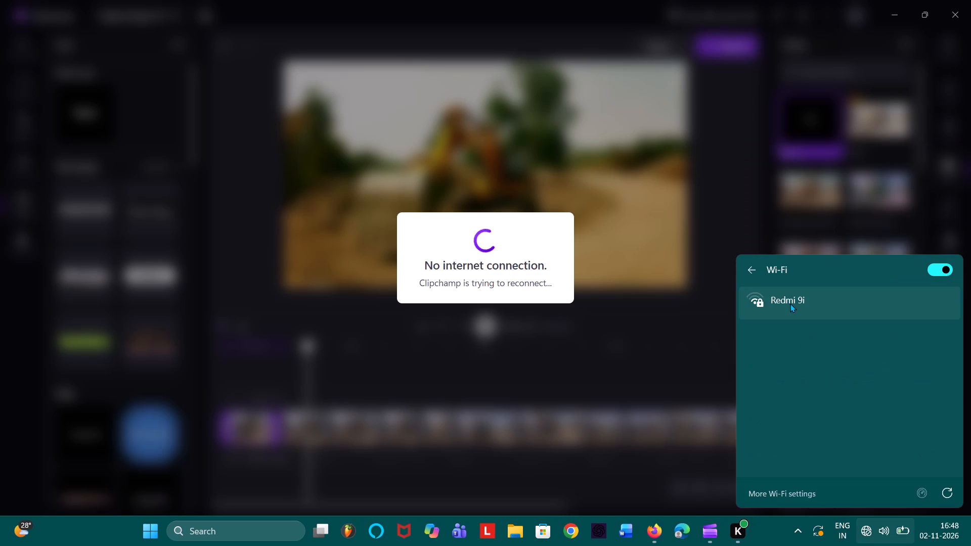
pyautogui.click(788, 298)
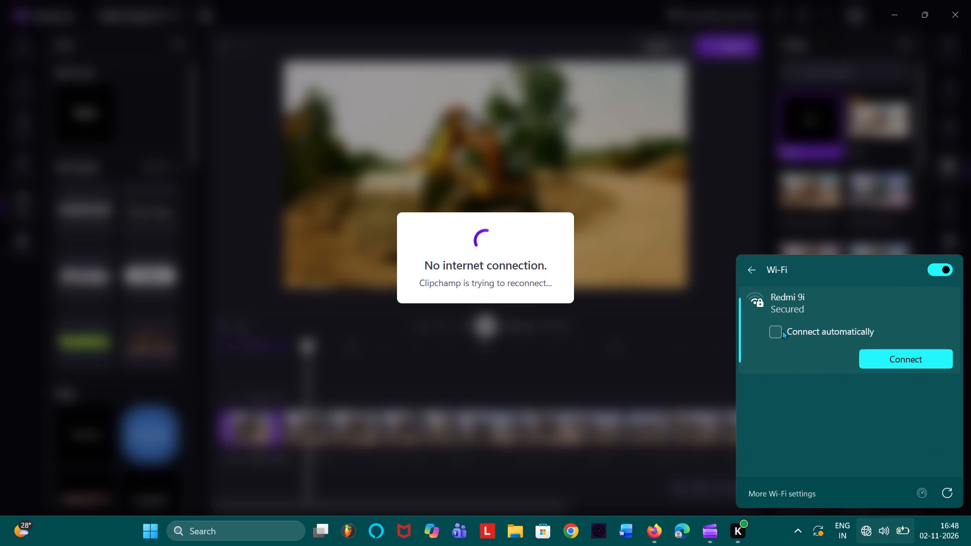
pyautogui.click(782, 330)
pyautogui.click(846, 157)
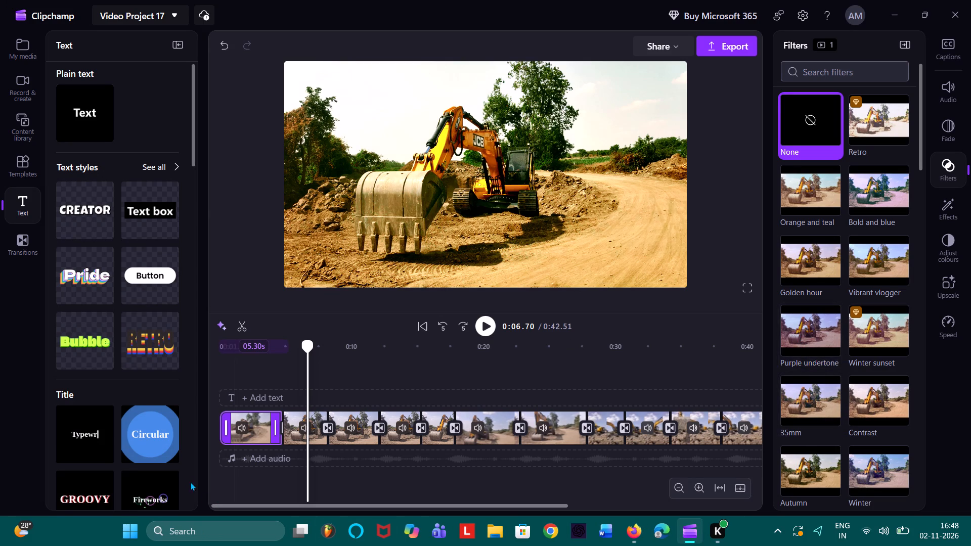
# Deselect the first clip and move the playhead to about 0:00.92 to view its opening.
pyautogui.click(231, 364)
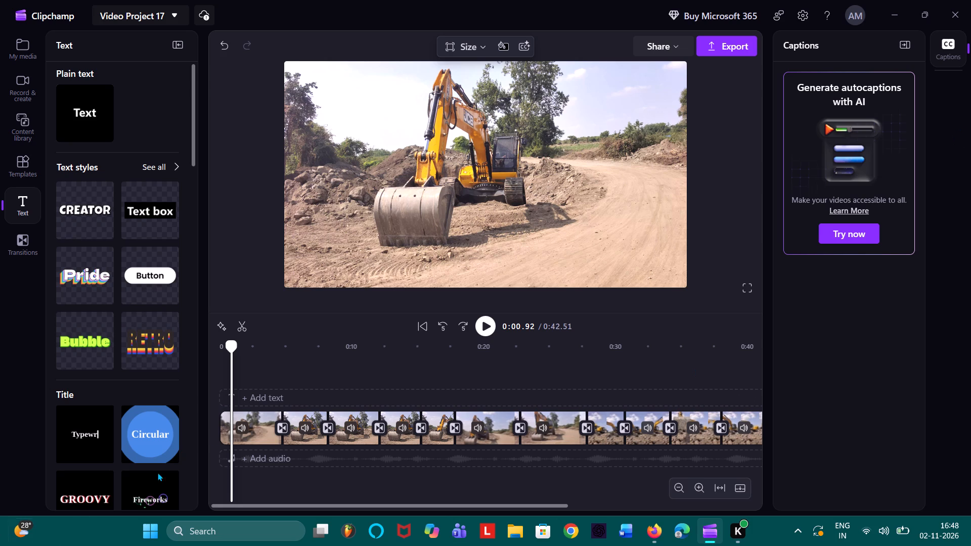
# Apply the Autumn filter to the first clip at maximum intensity.
pyautogui.click(259, 419)
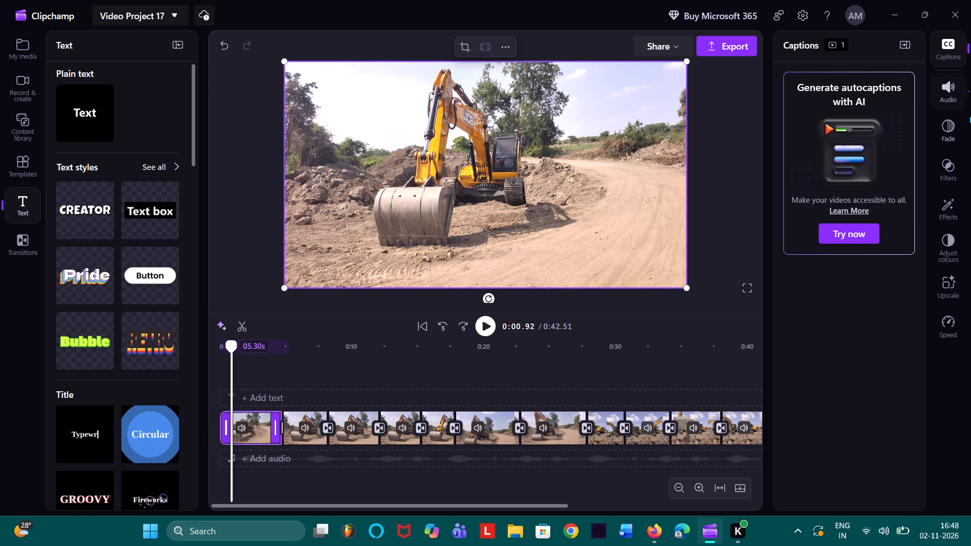
pyautogui.click(953, 154)
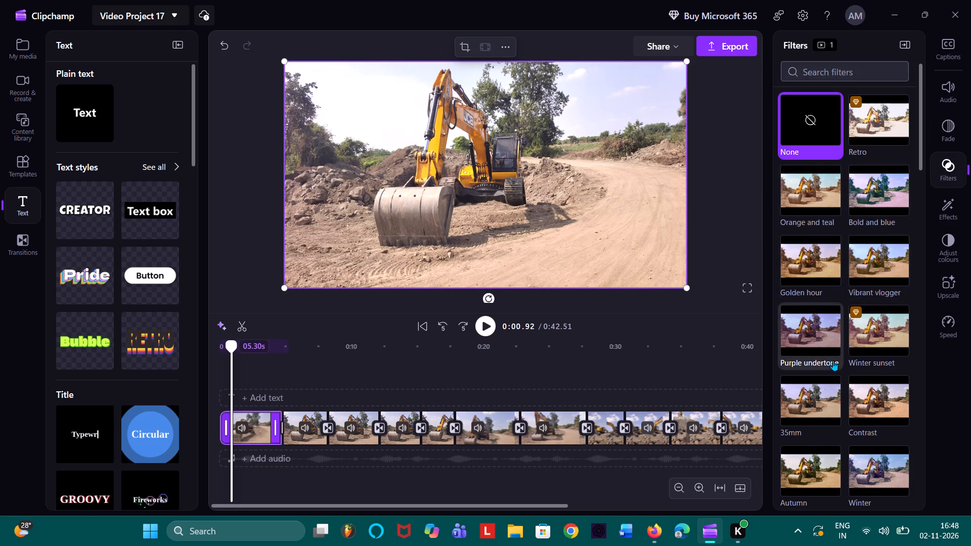
pyautogui.click(817, 457)
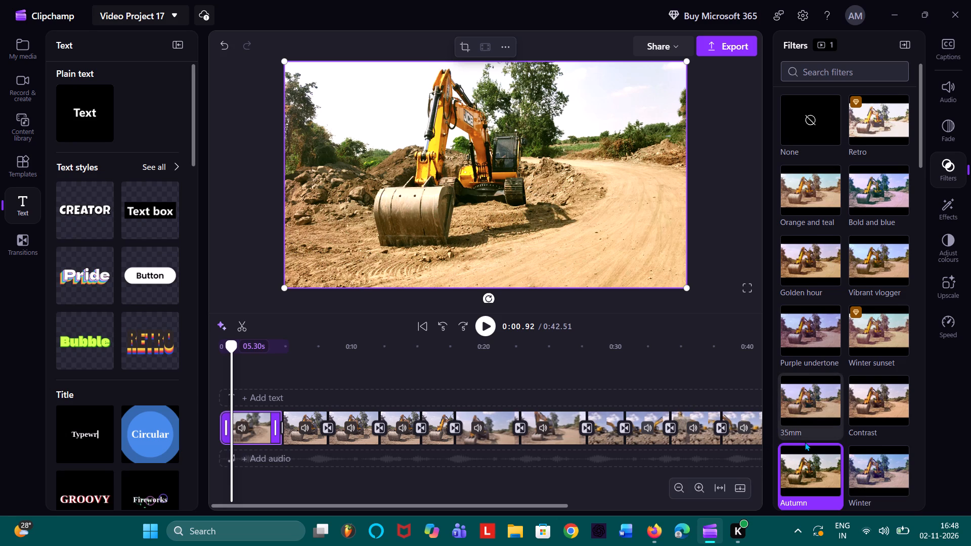
pyautogui.scroll(-1, 811, 438)
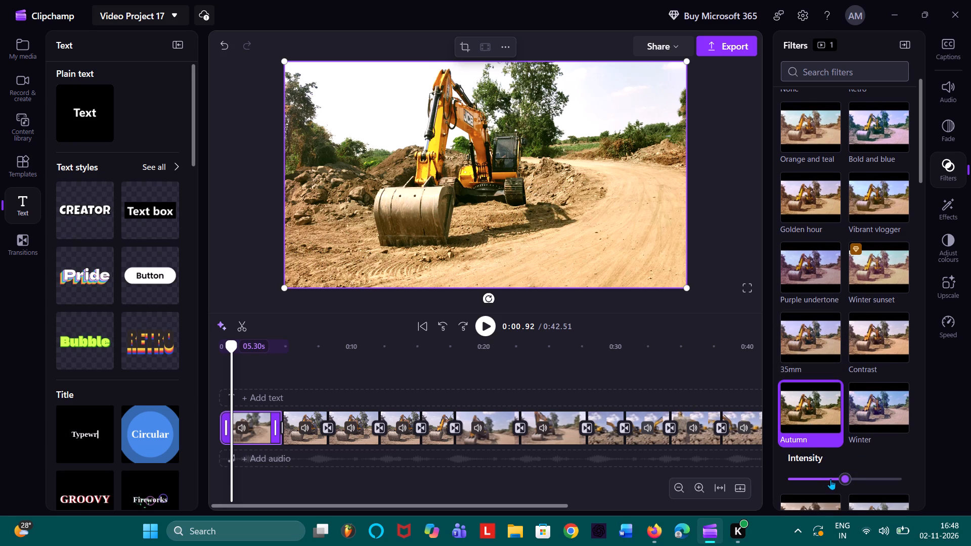
pyautogui.moveTo(843, 476); pyautogui.dragTo(970, 482)
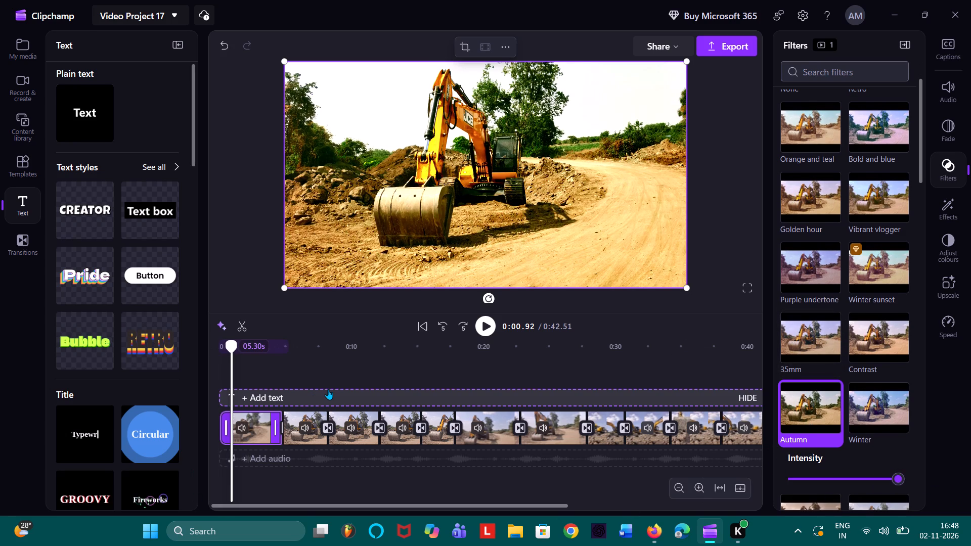
# Play the video from near its start to review the filtered first clip and the excavator clips and transitions that follow.
pyautogui.press('space')
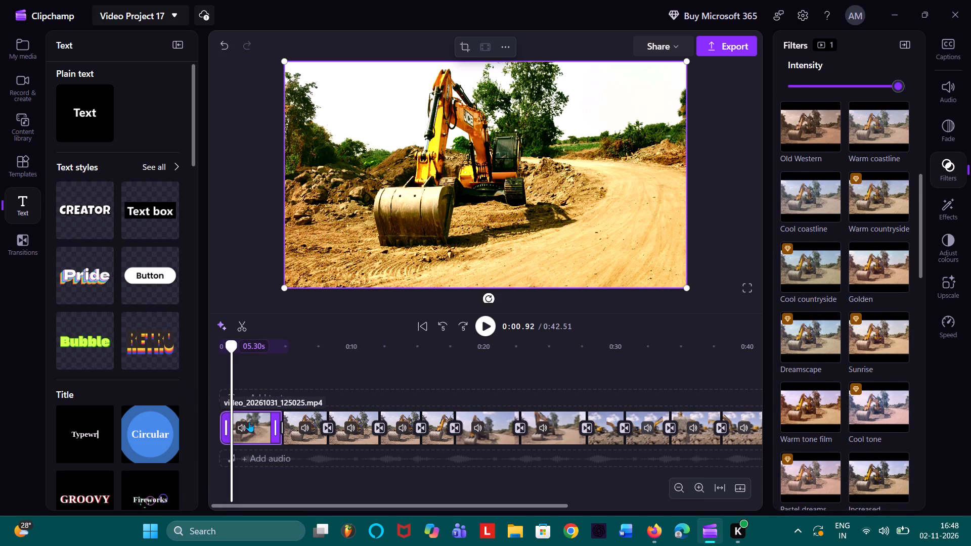
pyautogui.press('space')
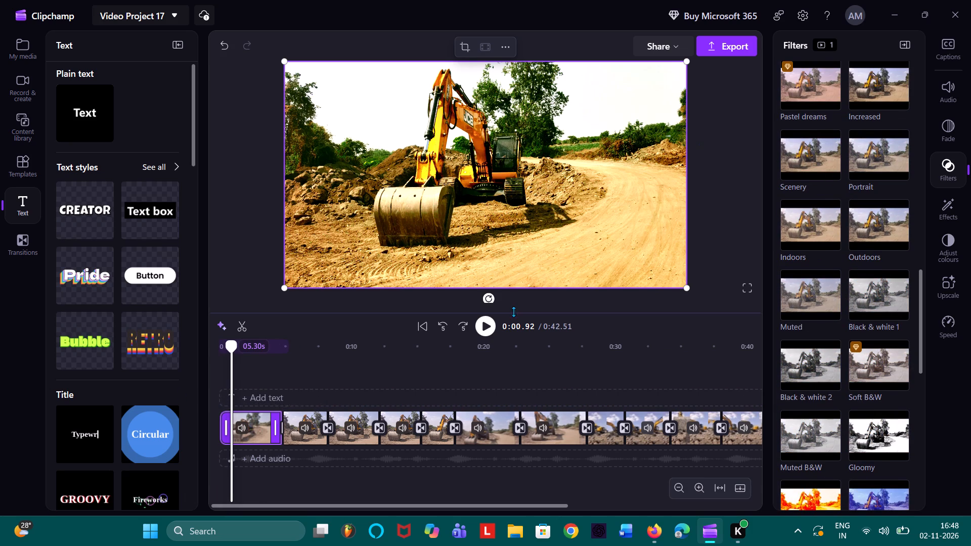
pyautogui.press('space')
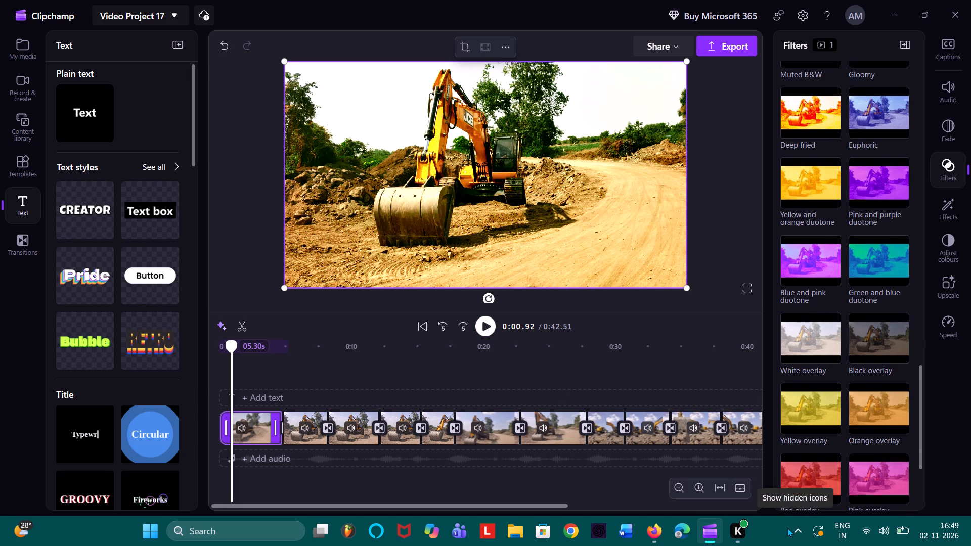
pyautogui.press('space')
pyautogui.press('space')
pyautogui.press('space')
pyautogui.press('space')
pyautogui.press('space')
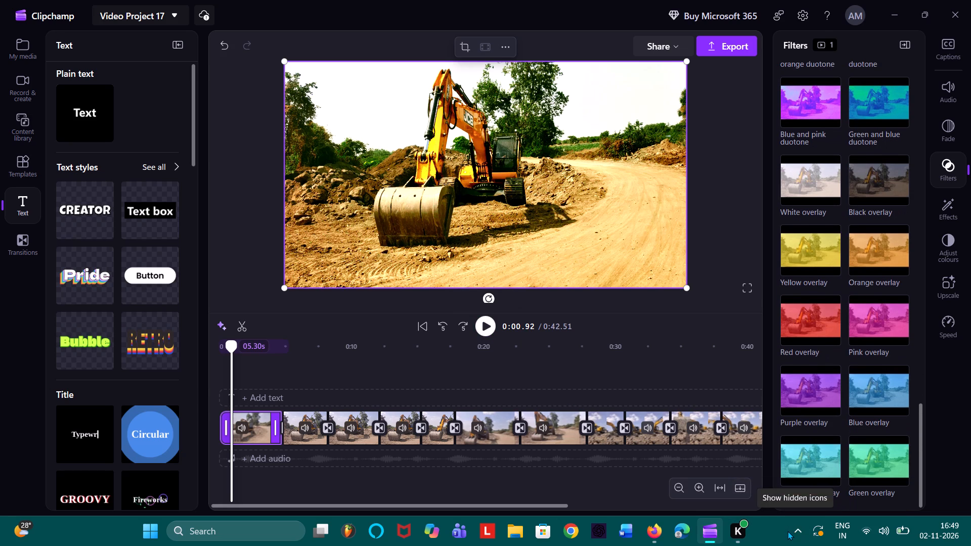
pyautogui.press('space')
pyautogui.press('space')
pyautogui.click(485, 322)
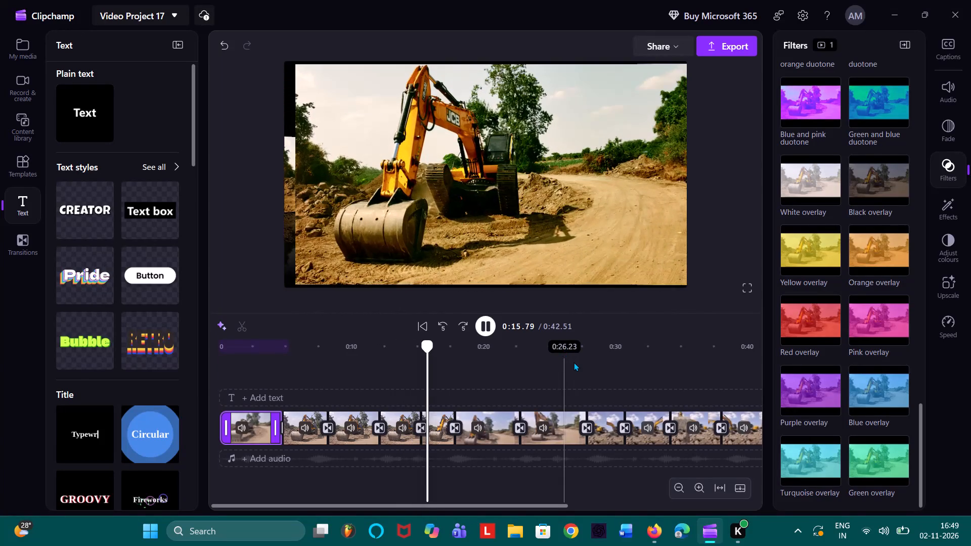
# Export the video at 1080p quality as an MP4 named Video Project 17, without storing it in the cloud.
pyautogui.click(741, 43)
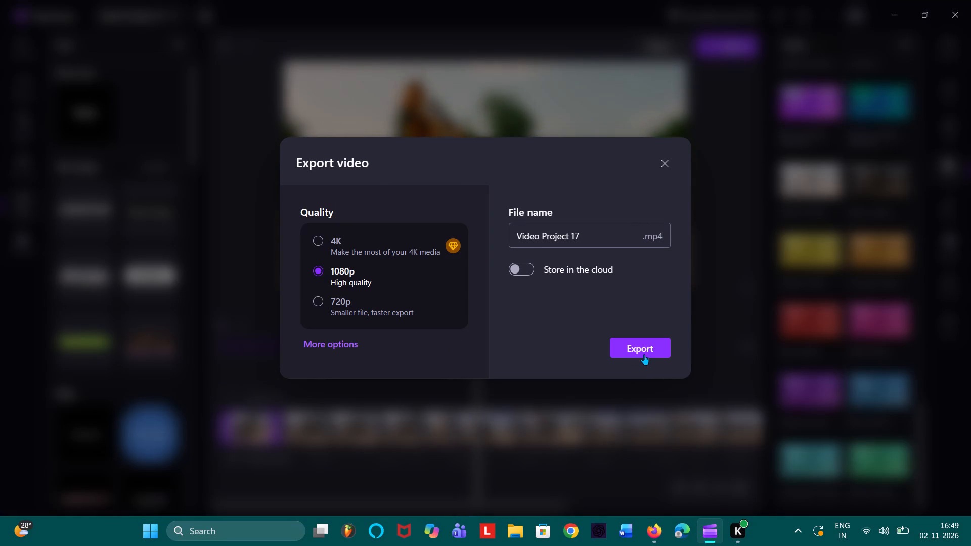
pyautogui.click(644, 349)
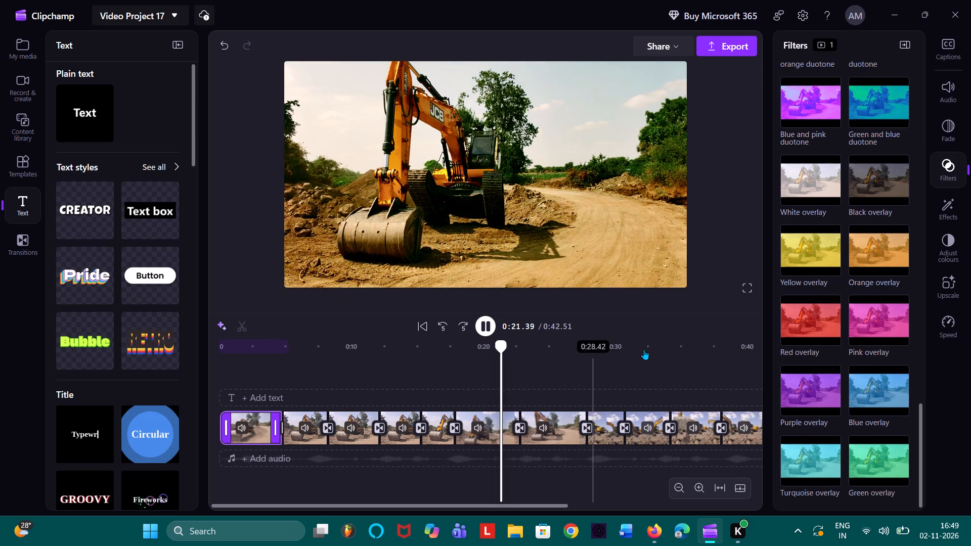
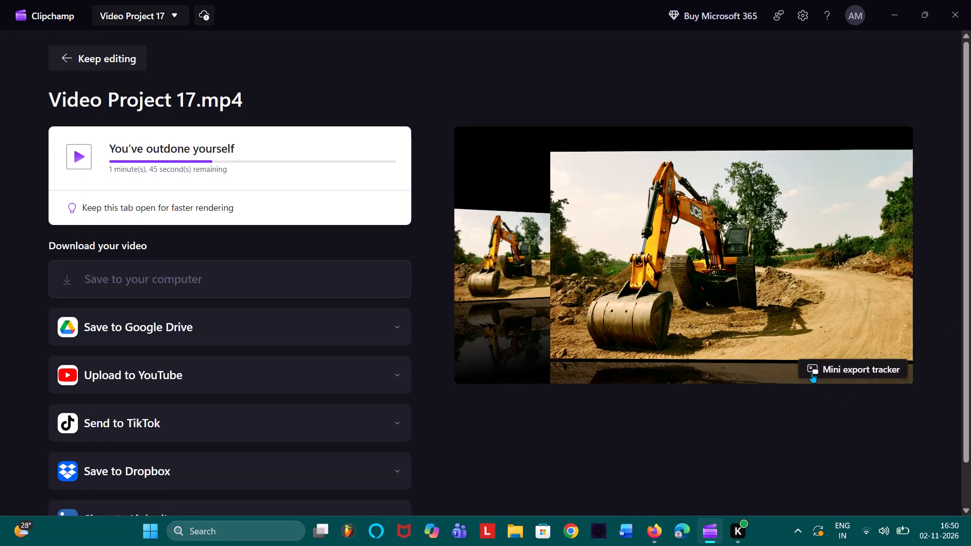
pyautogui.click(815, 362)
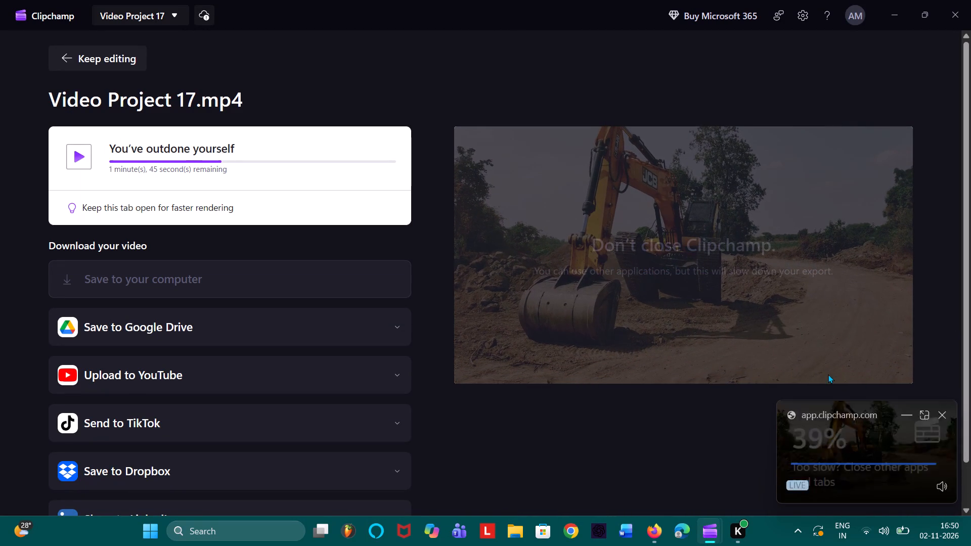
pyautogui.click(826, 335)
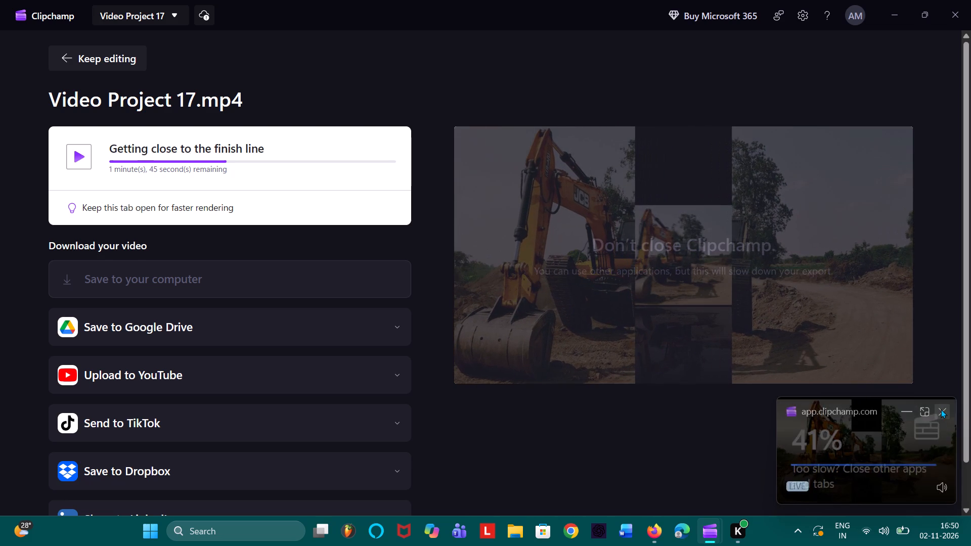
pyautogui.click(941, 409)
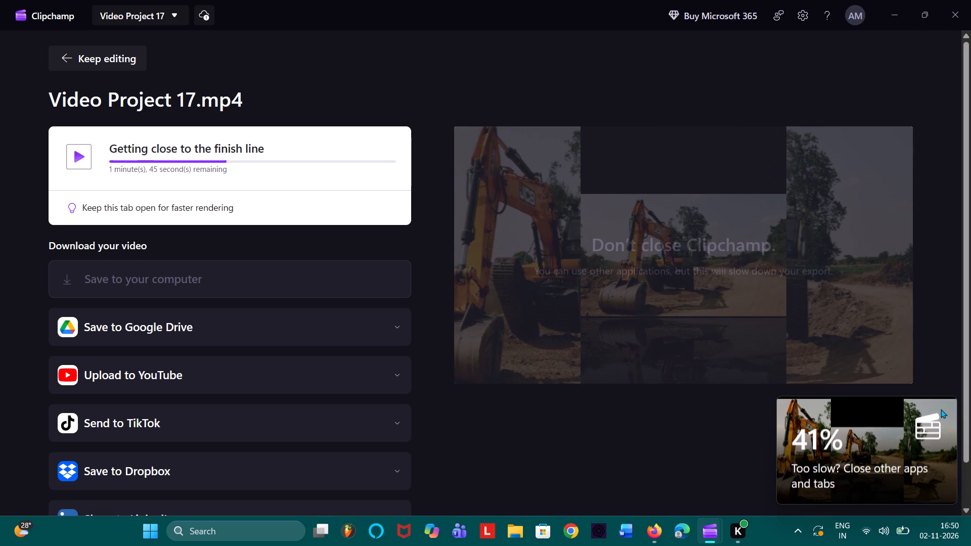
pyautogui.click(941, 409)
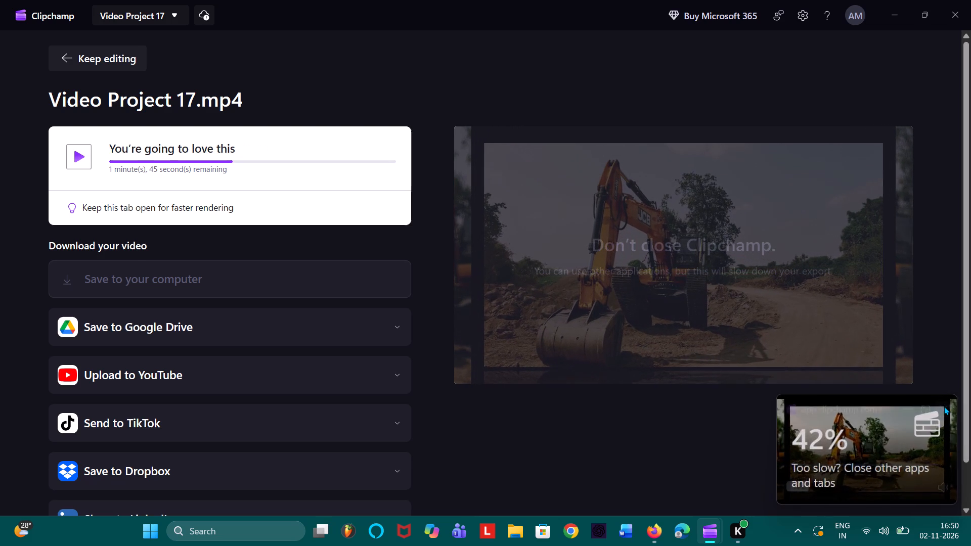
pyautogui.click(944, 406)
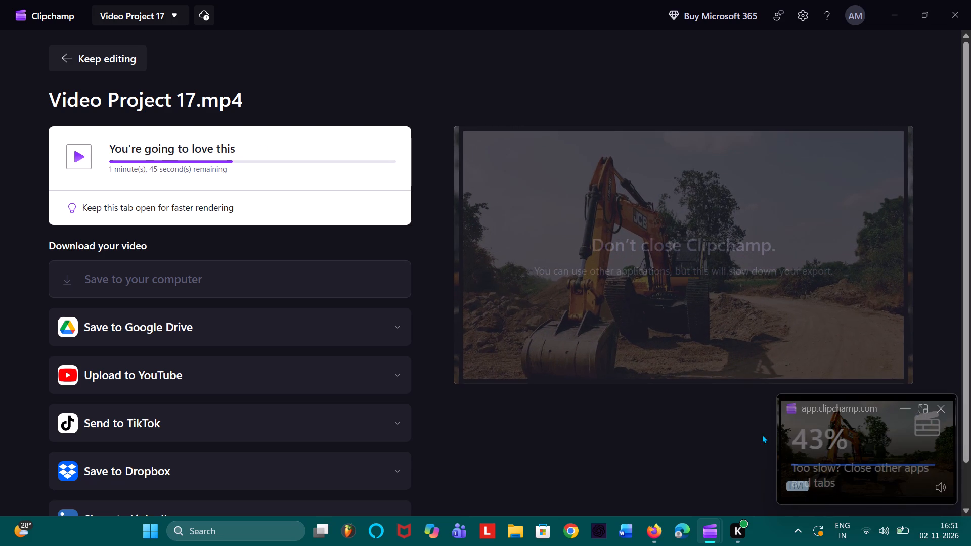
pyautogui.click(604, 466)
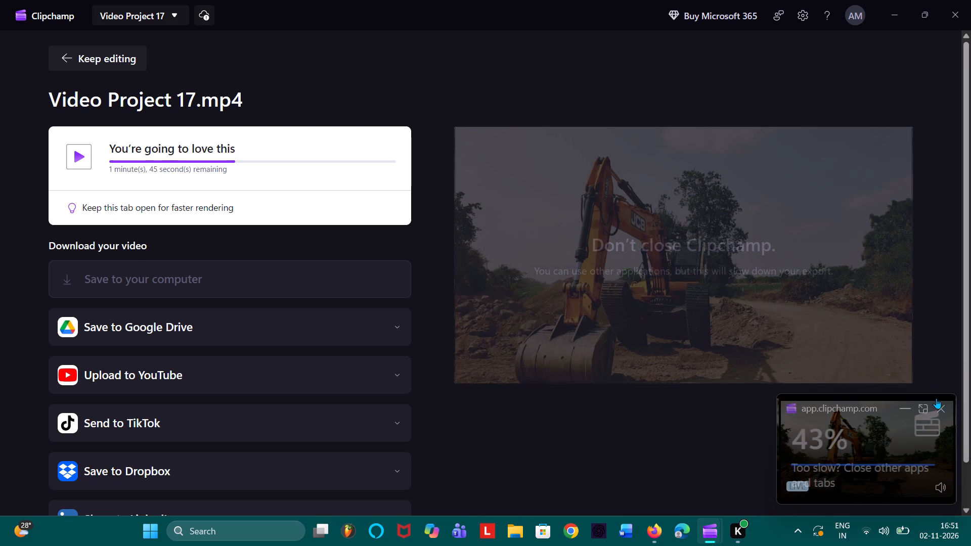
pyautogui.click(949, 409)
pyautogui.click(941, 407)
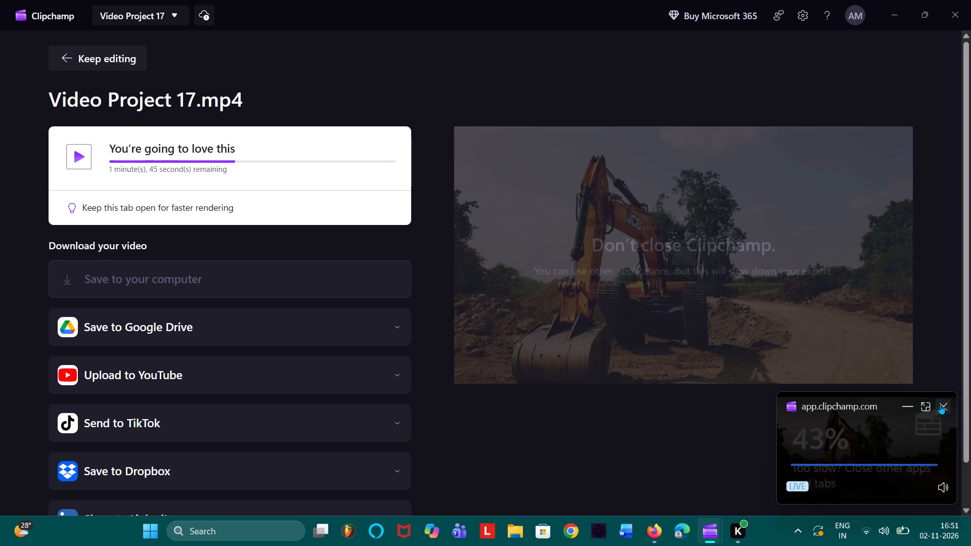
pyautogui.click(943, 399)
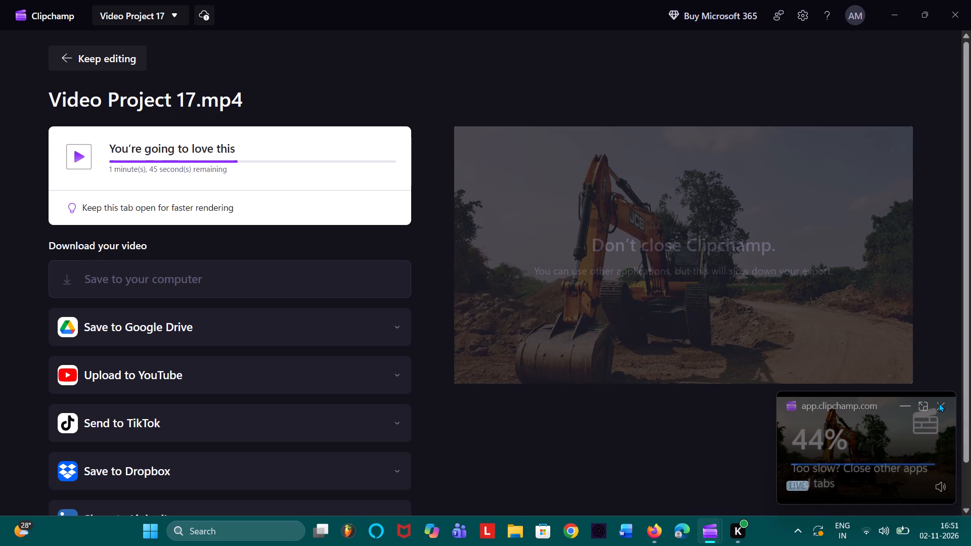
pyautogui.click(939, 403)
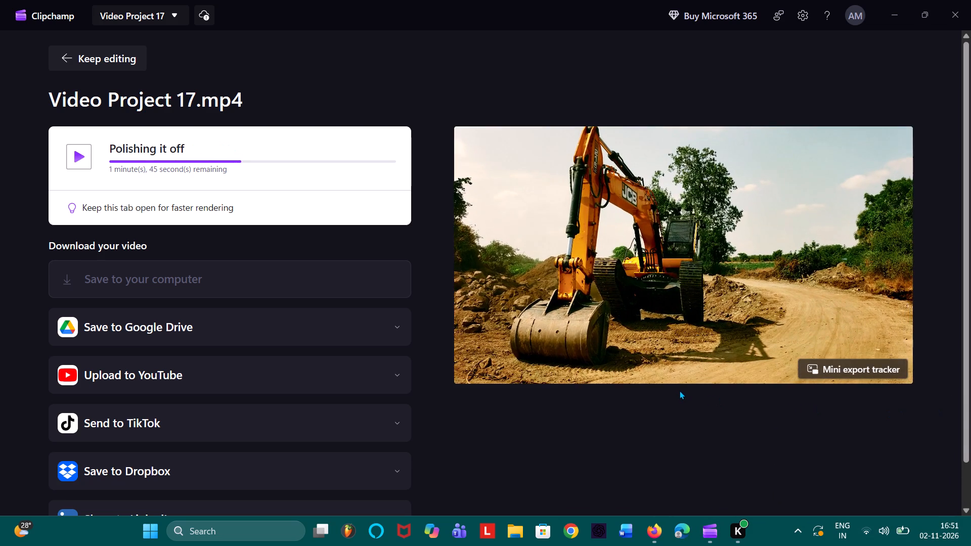
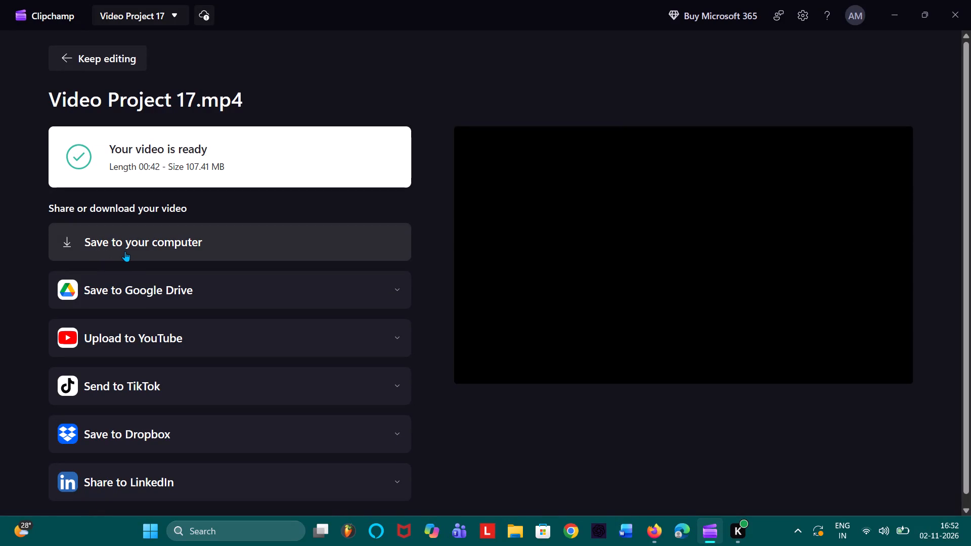
# Start saving the exported video to the computer.
pyautogui.click(143, 234)
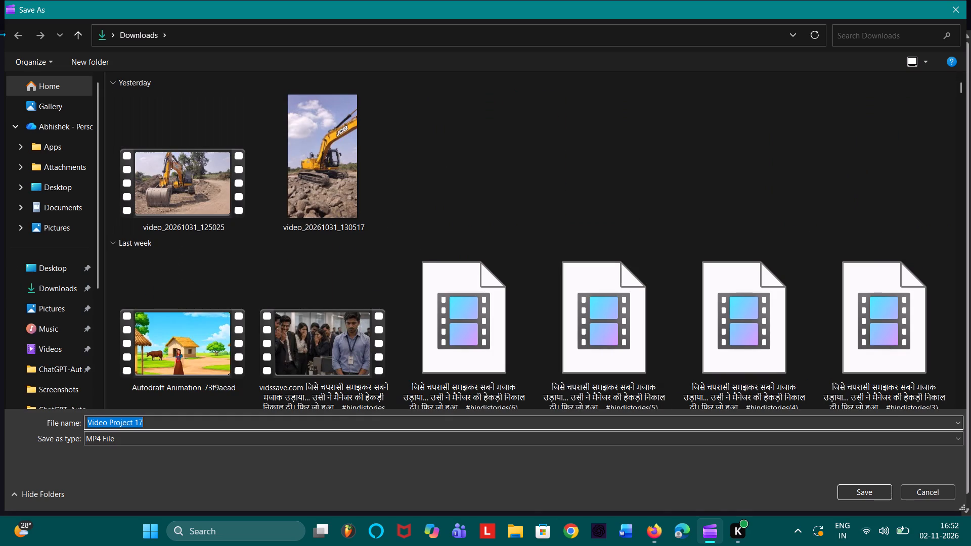
# Look through the Gallery and the recent files in Downloads for a place to save the video.
pyautogui.click(30, 98)
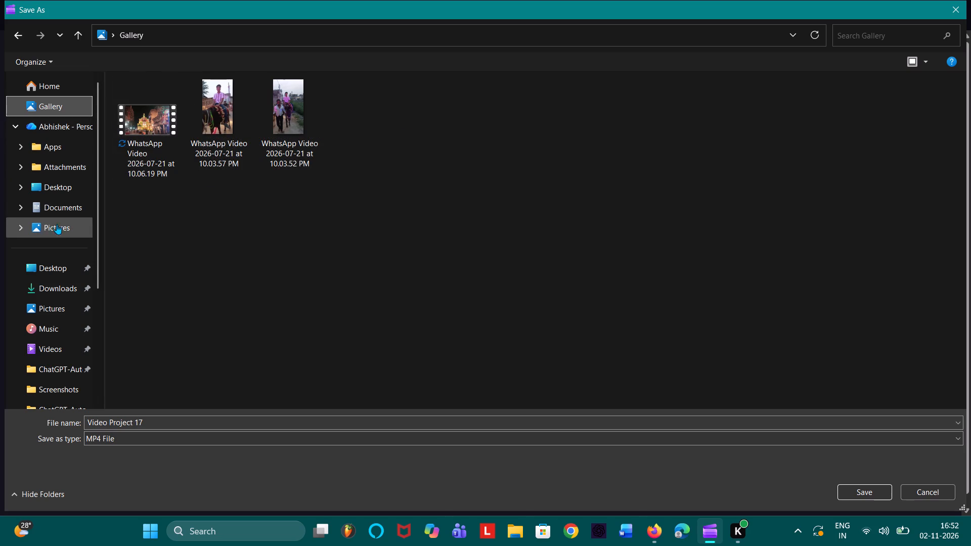
pyautogui.click(40, 280)
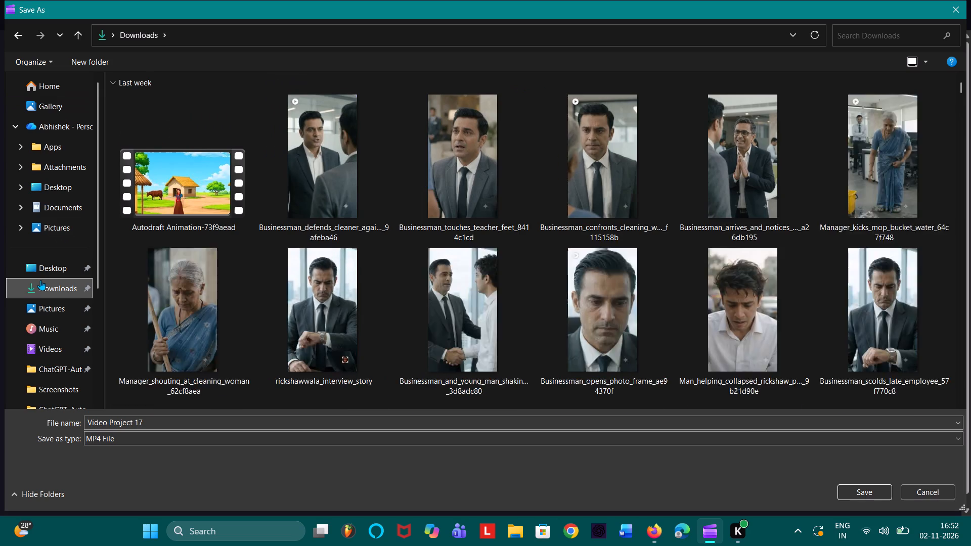
pyautogui.scroll(1, 378, 285)
pyautogui.scroll(-2, 378, 285)
pyautogui.scroll(1, 382, 285)
pyautogui.scroll(-1, 382, 285)
pyautogui.scroll(1, 382, 285)
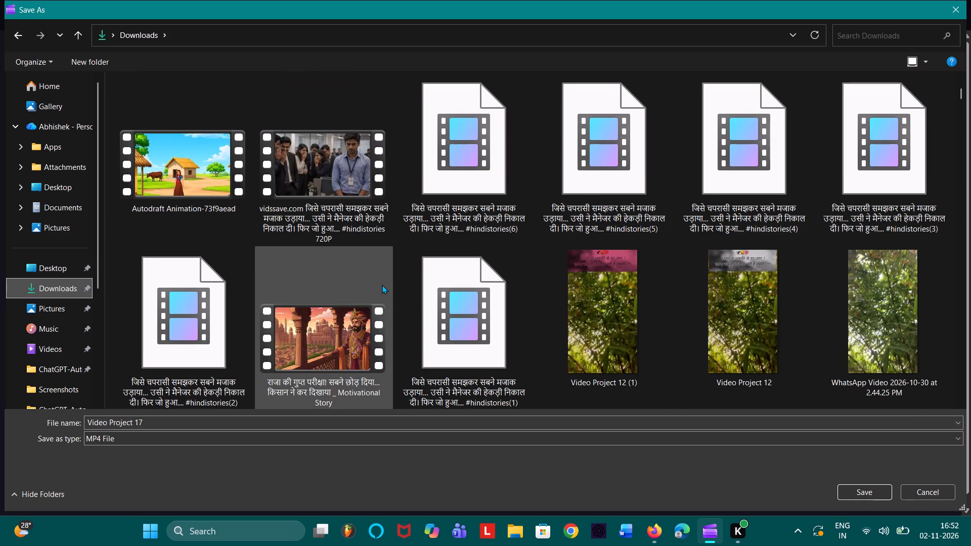
pyautogui.scroll(-3, 382, 285)
pyautogui.scroll(2, 382, 285)
pyautogui.scroll(-2, 384, 285)
pyautogui.scroll(1, 384, 285)
pyautogui.scroll(-1, 384, 285)
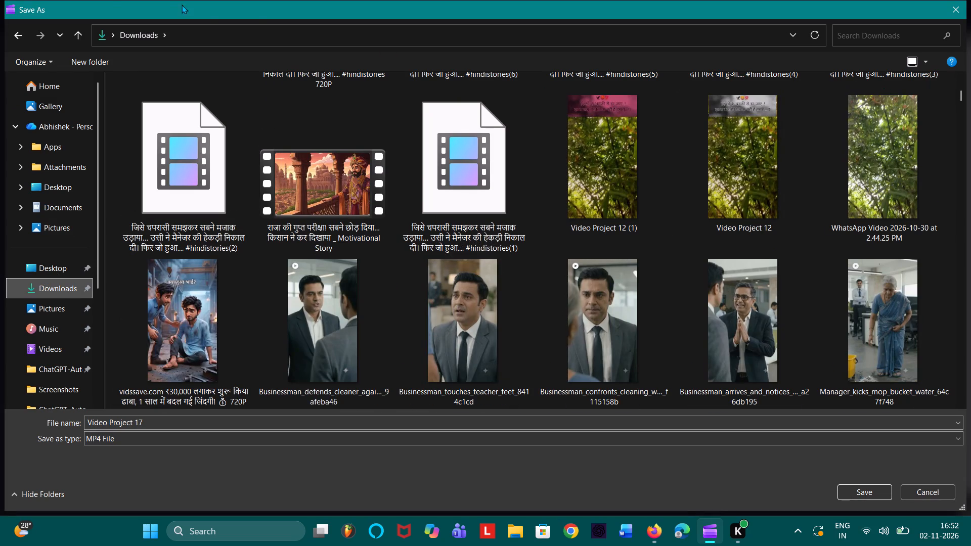
pyautogui.click(13, 31)
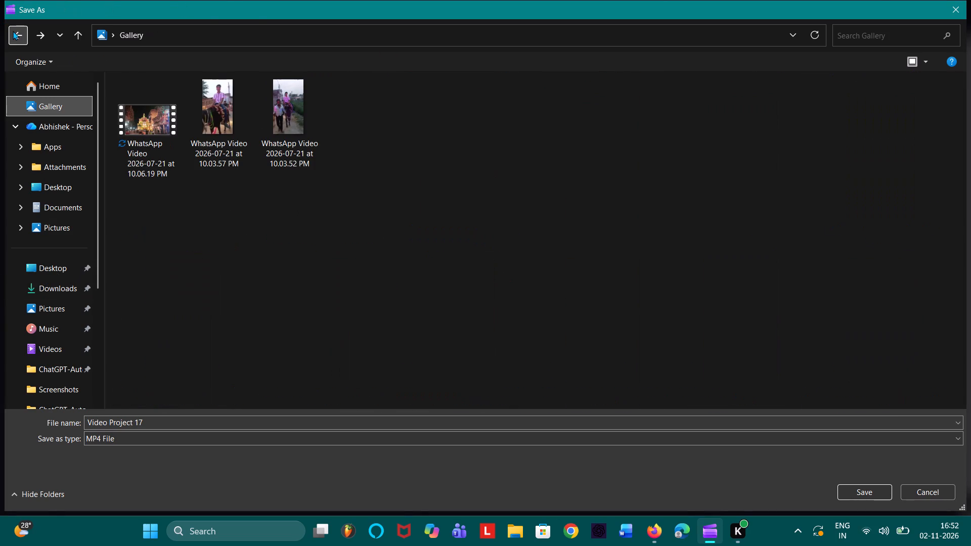
pyautogui.click(14, 31)
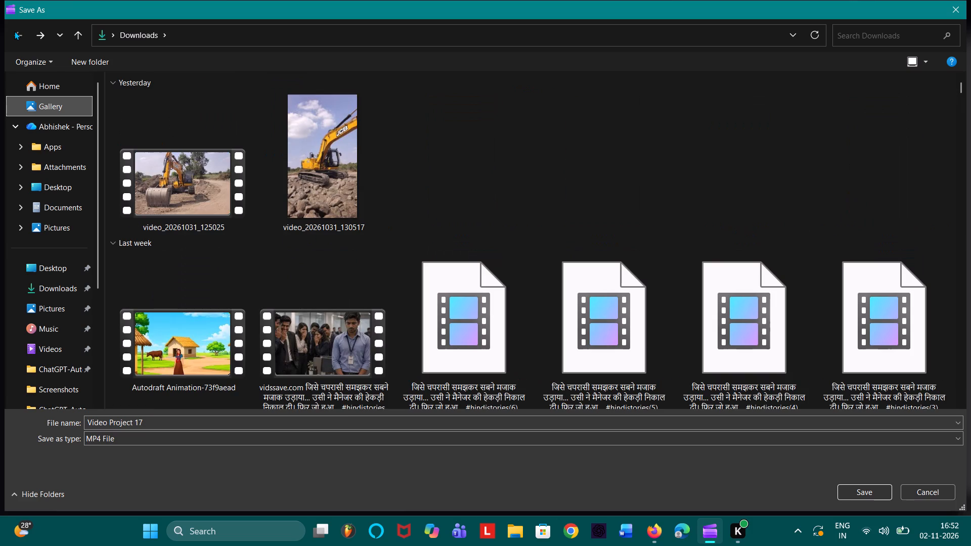
pyautogui.scroll(-1, 143, 59)
pyautogui.scroll(2, 143, 59)
pyautogui.scroll(-3, 143, 59)
pyautogui.scroll(1, 143, 59)
pyautogui.scroll(-1, 143, 59)
pyautogui.scroll(3, 143, 59)
pyautogui.scroll(-1, 143, 59)
pyautogui.scroll(3, 143, 59)
pyautogui.scroll(-1, 143, 59)
pyautogui.scroll(1, 143, 63)
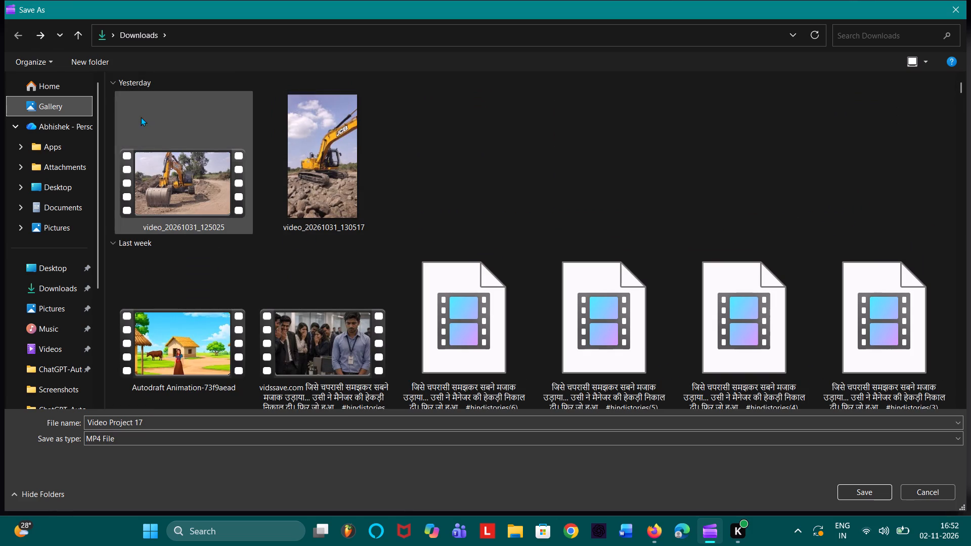
# Examine the older videos and subfolders of the Downloads folder for a suitable save location.
pyautogui.click(59, 285)
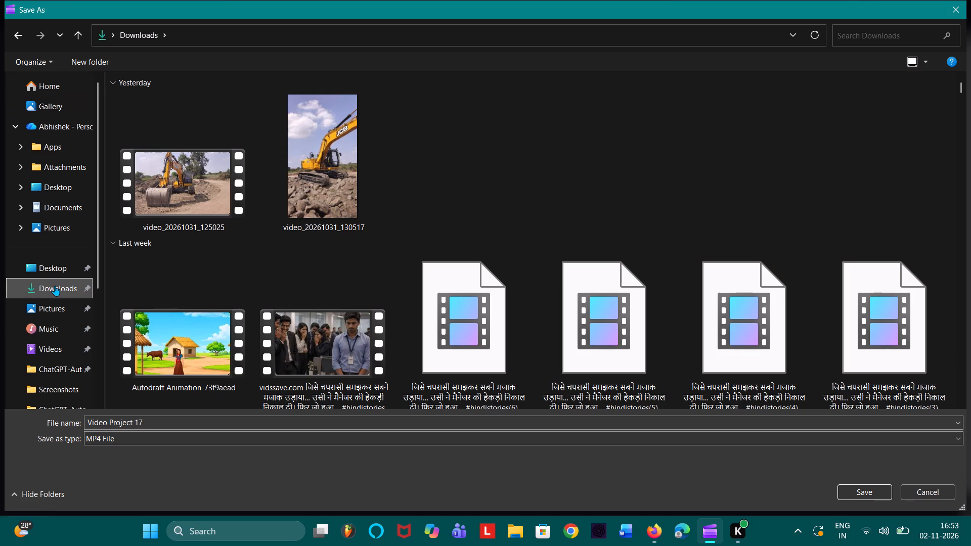
pyautogui.click(55, 286)
pyautogui.click(962, 89)
pyautogui.moveTo(960, 87); pyautogui.dragTo(960, 90)
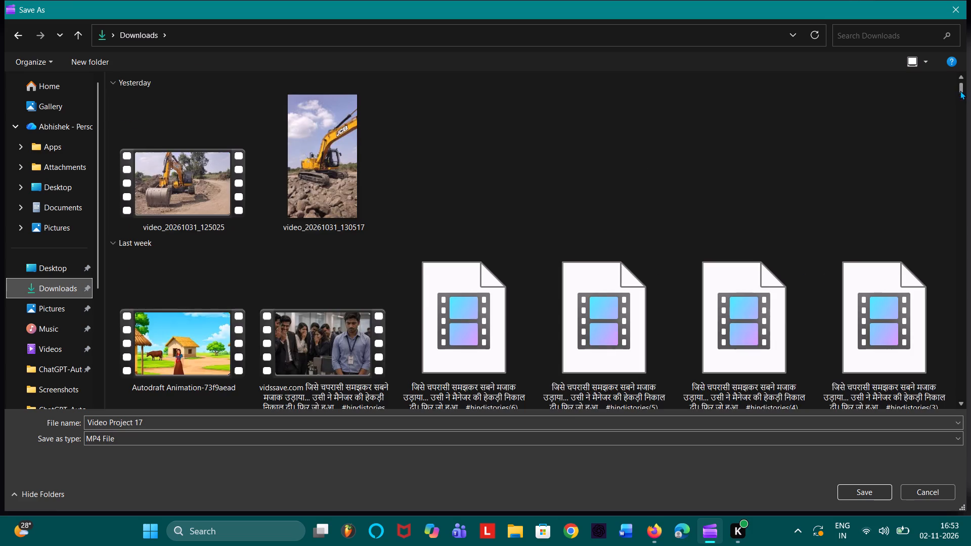
pyautogui.moveTo(960, 90); pyautogui.dragTo(967, 266)
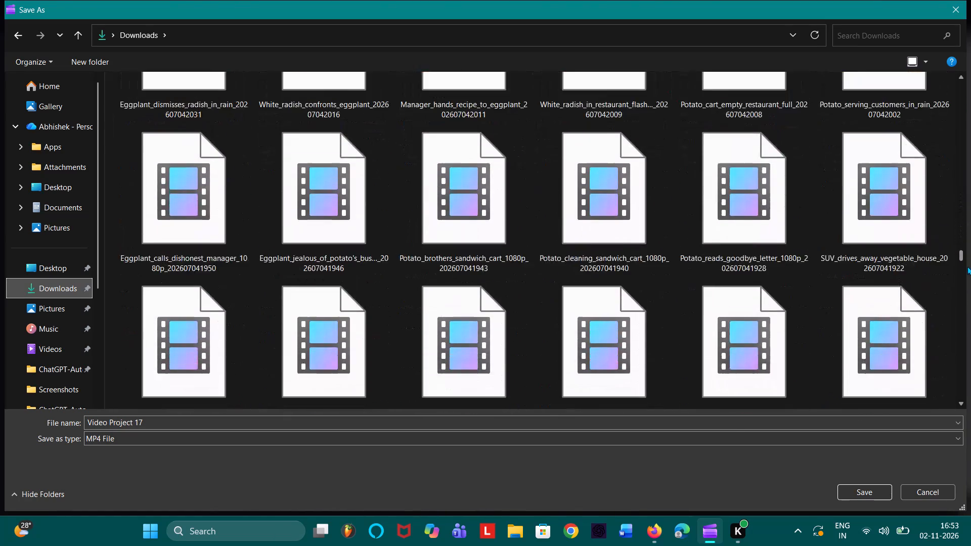
pyautogui.moveTo(967, 266); pyautogui.dragTo(955, 416)
pyautogui.scroll(1, 807, 271)
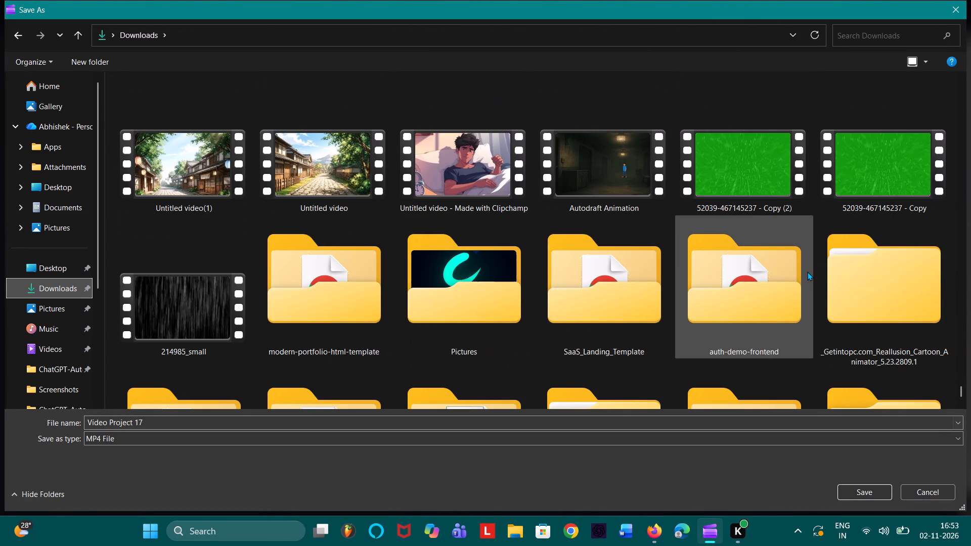
pyautogui.scroll(1, 807, 271)
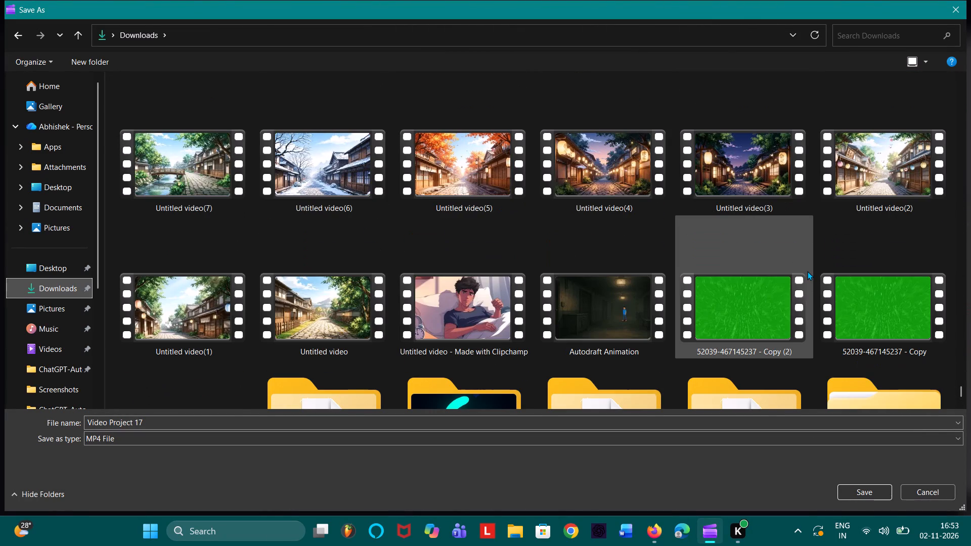
pyautogui.scroll(2, 807, 271)
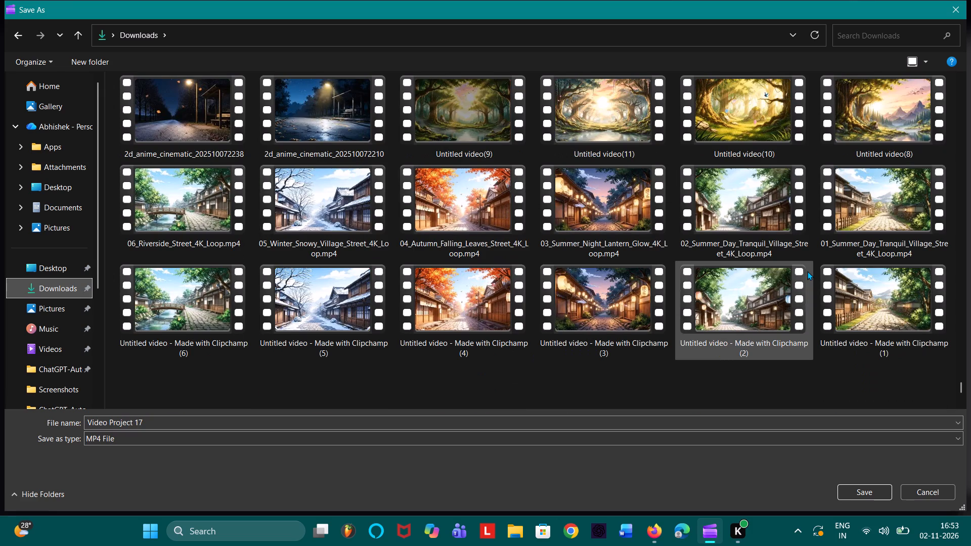
pyautogui.scroll(1, 807, 271)
pyautogui.scroll(-1, 807, 271)
pyautogui.scroll(1, 807, 271)
pyautogui.scroll(-1, 807, 271)
pyautogui.scroll(2, 807, 271)
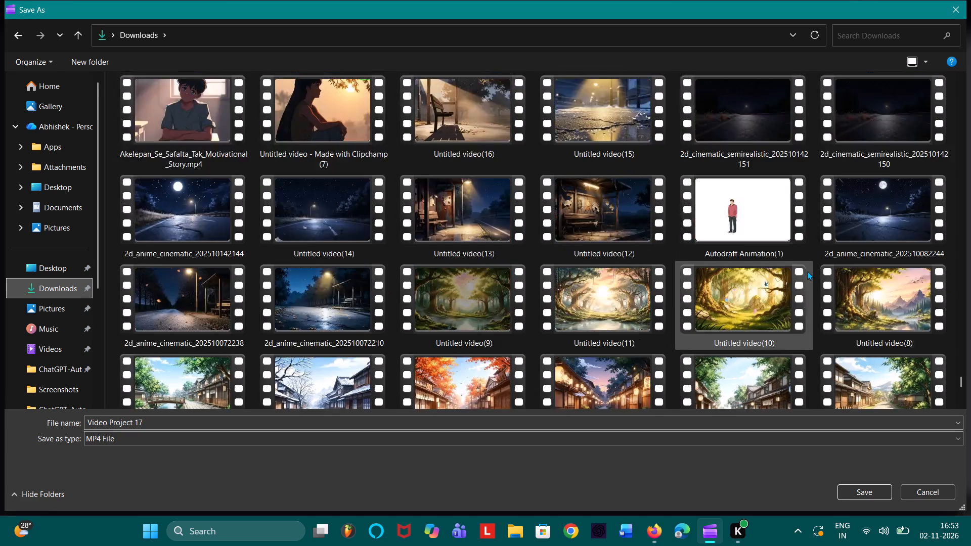
pyautogui.scroll(-1, 807, 271)
pyautogui.scroll(2, 807, 271)
pyautogui.scroll(-2, 807, 271)
pyautogui.scroll(1, 807, 271)
pyautogui.scroll(-1, 807, 271)
pyautogui.scroll(1, 807, 271)
pyautogui.scroll(-1, 807, 271)
pyautogui.scroll(1, 807, 271)
pyautogui.scroll(-1, 807, 271)
pyautogui.scroll(1, 807, 271)
pyautogui.scroll(-2, 807, 271)
pyautogui.scroll(1, 807, 271)
pyautogui.scroll(-2, 808, 271)
pyautogui.scroll(1, 808, 274)
pyautogui.scroll(-4, 808, 274)
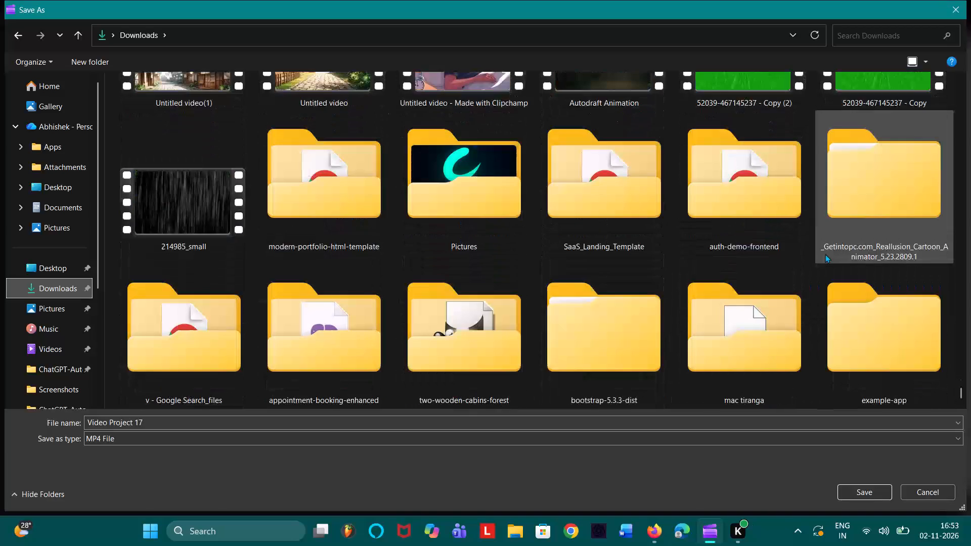
pyautogui.hscroll(1, 845, 235)
pyautogui.scroll(-4, 845, 235)
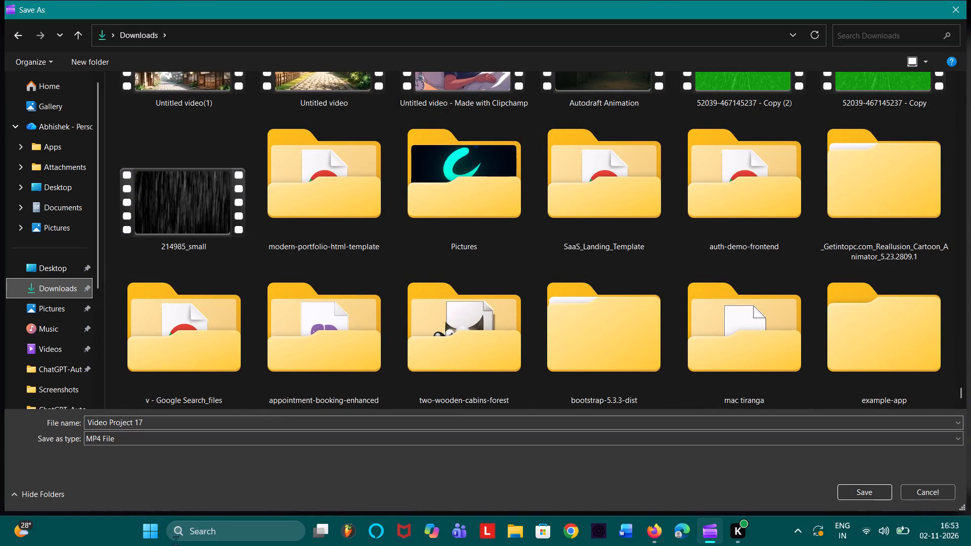
pyautogui.scroll(-1, 420, 207)
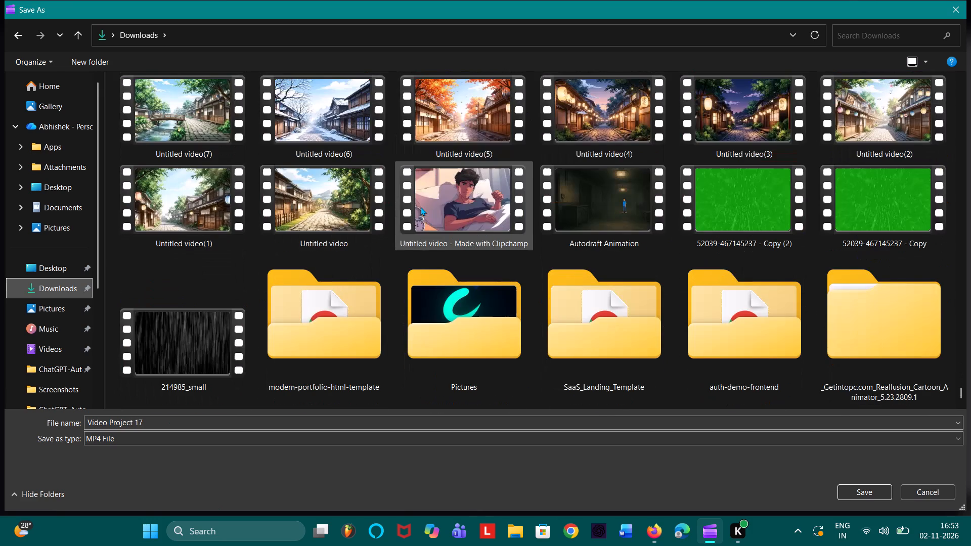
pyautogui.scroll(-1, 420, 207)
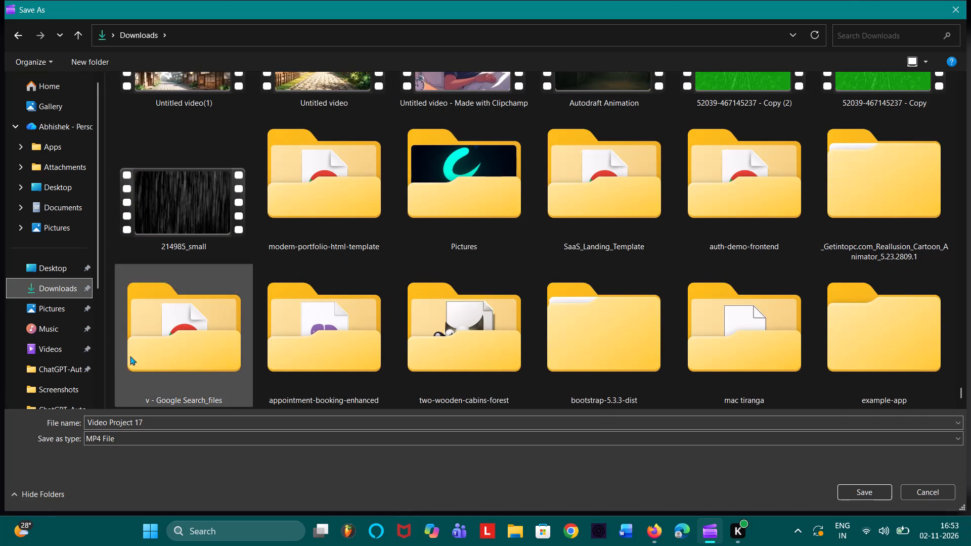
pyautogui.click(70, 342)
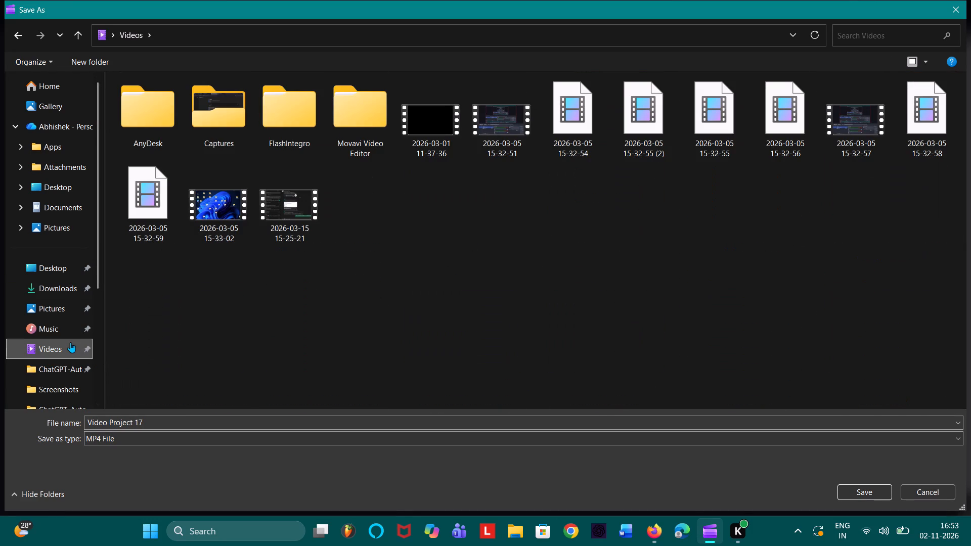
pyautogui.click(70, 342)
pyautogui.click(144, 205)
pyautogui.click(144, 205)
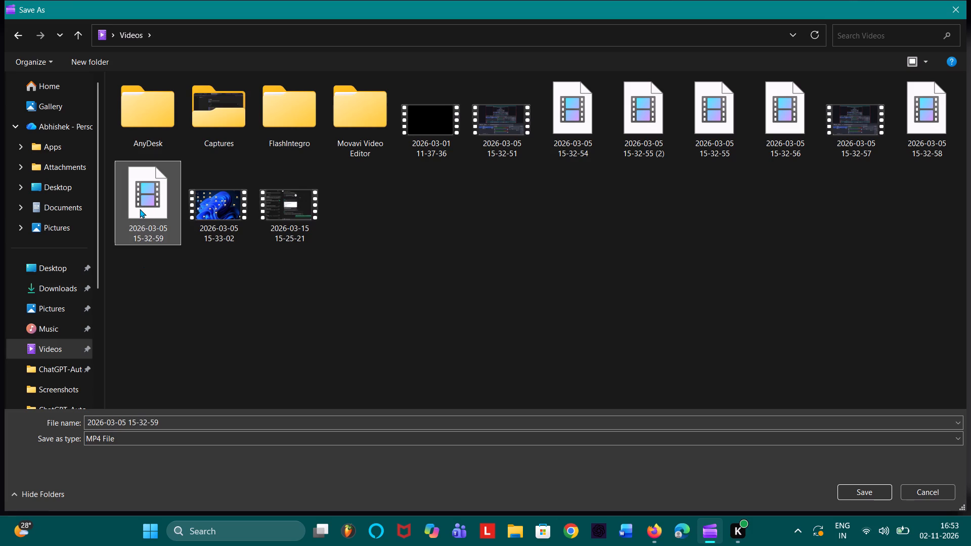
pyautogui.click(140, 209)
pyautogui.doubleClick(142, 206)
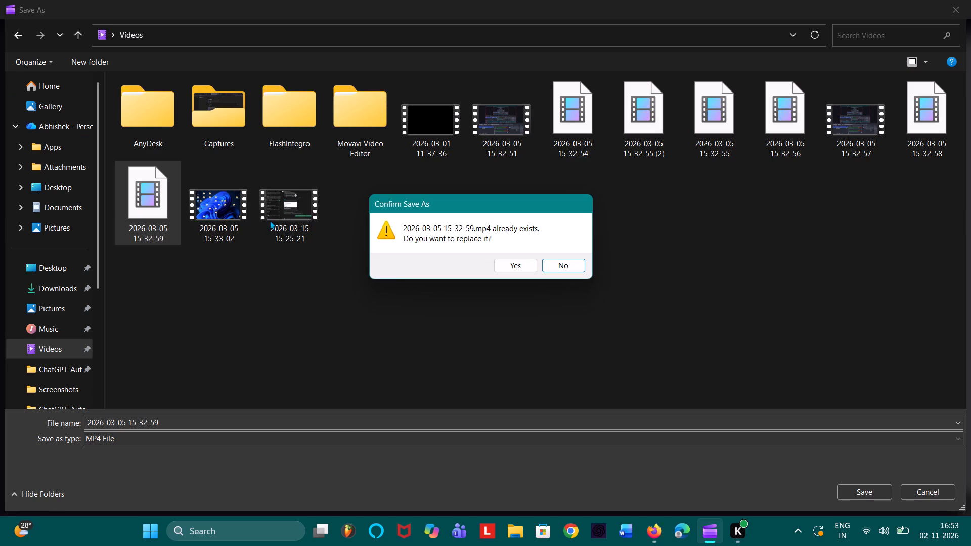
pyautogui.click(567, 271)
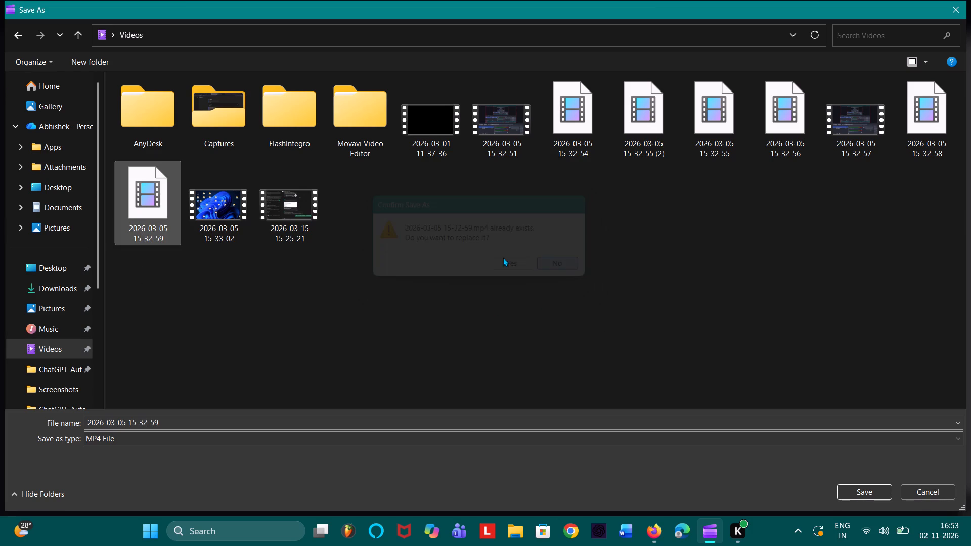
# Check the Saved Pictures folder inside Pictures as a possible save location.
pyautogui.click(57, 307)
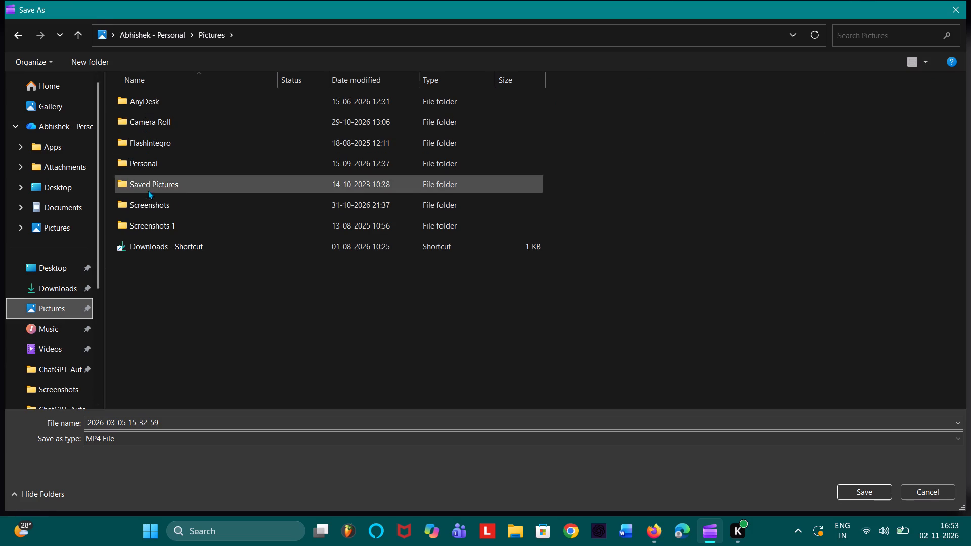
pyautogui.click(165, 174)
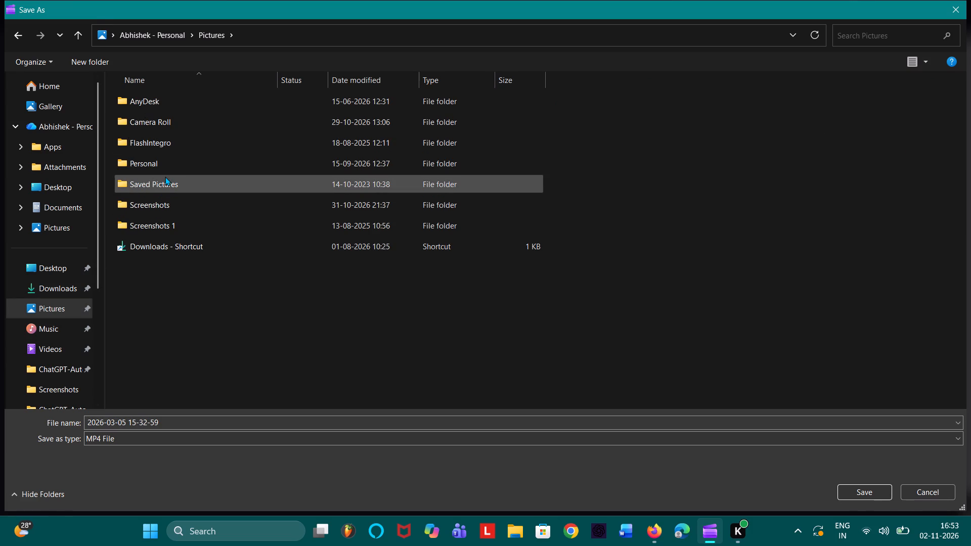
pyautogui.click(165, 176)
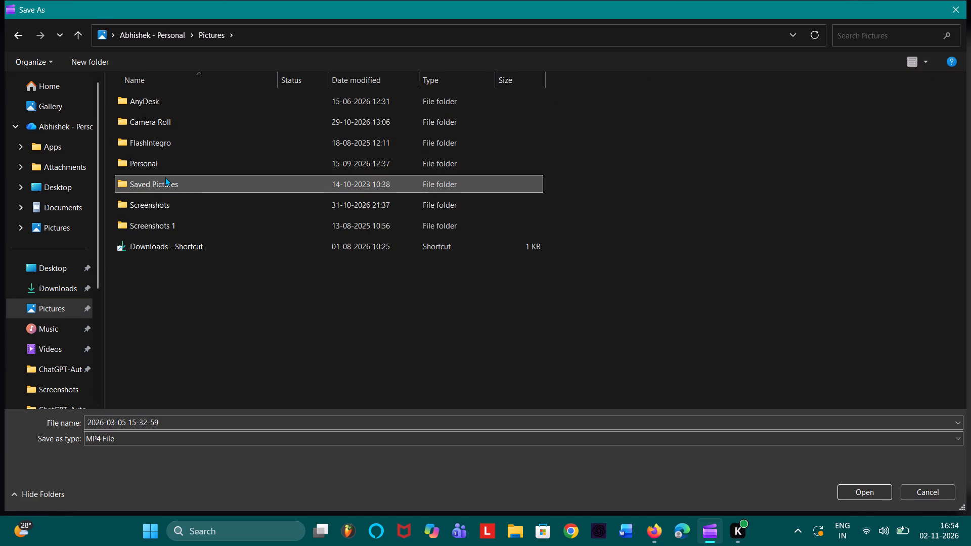
pyautogui.doubleClick(249, 182)
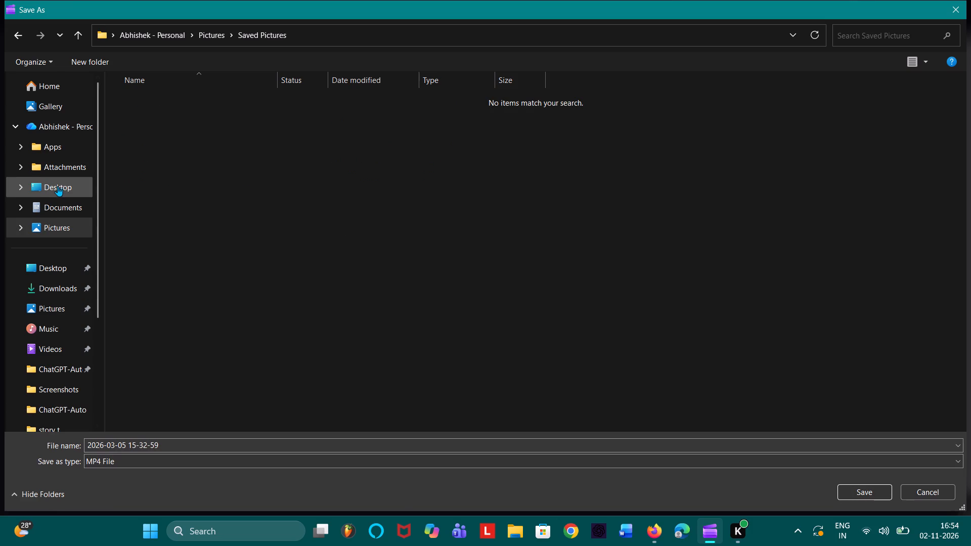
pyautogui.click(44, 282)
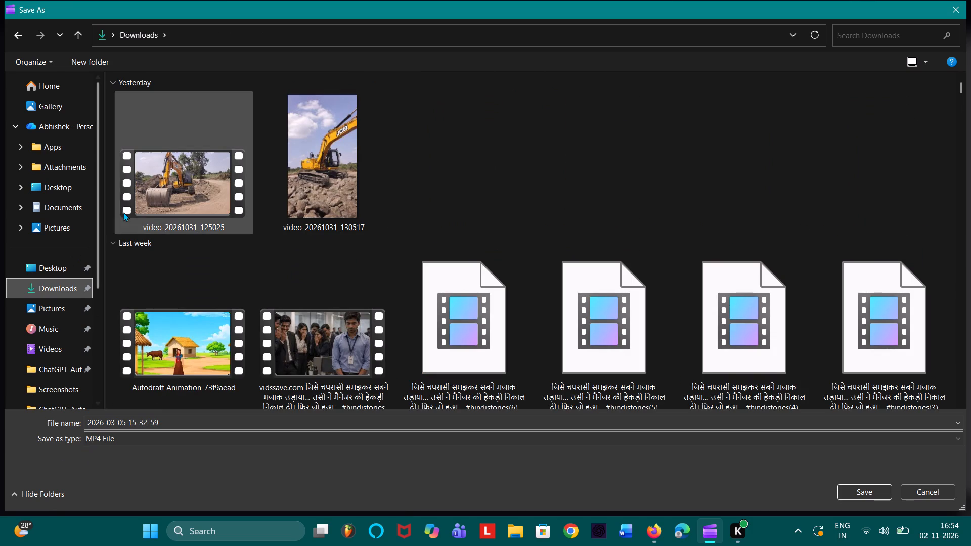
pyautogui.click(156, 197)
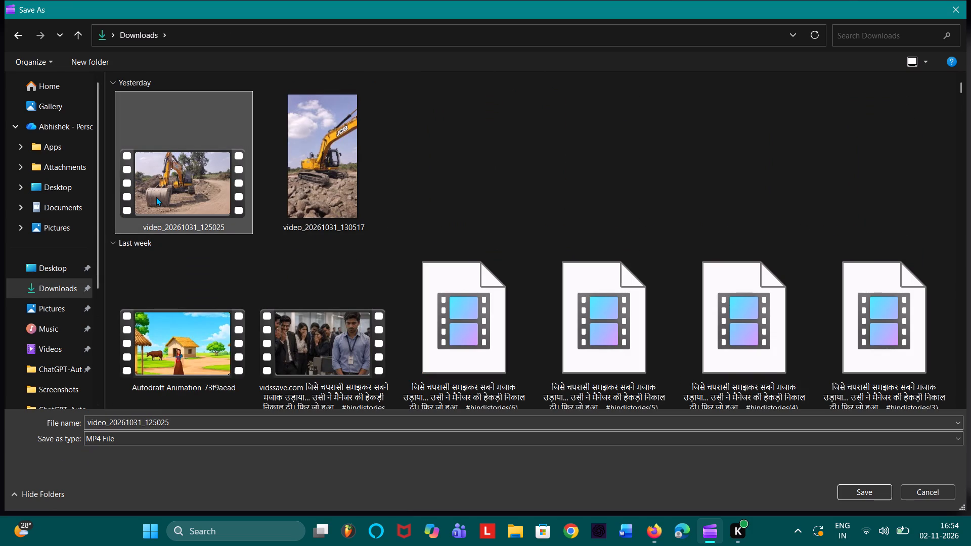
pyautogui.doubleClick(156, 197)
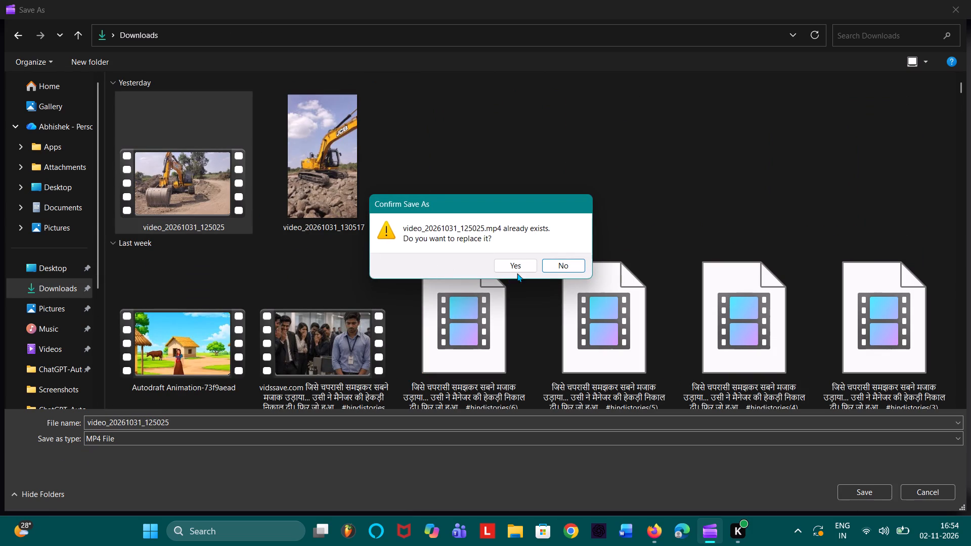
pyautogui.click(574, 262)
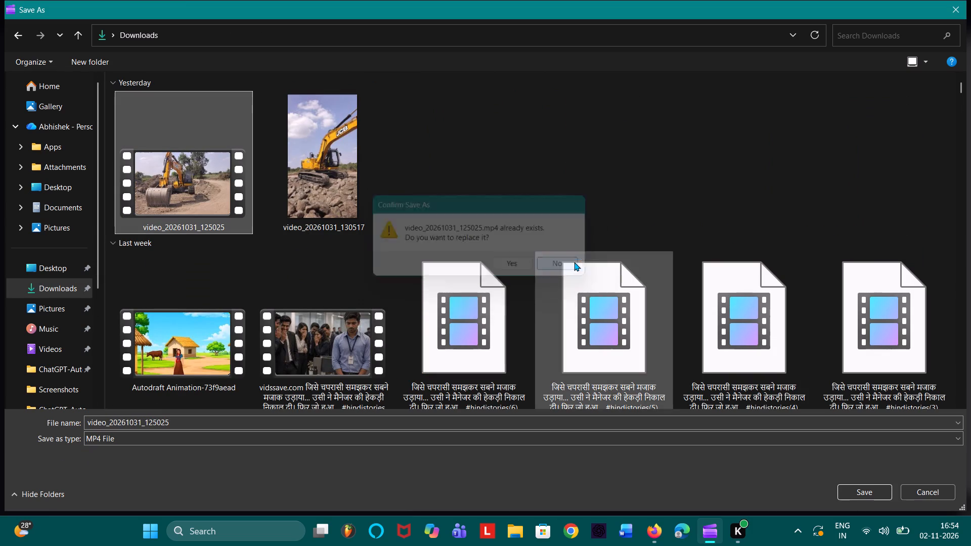
# Return to the Downloads folder and save the exported video over Autodraft Animation-73f9aead.mp4, replacing that file.
pyautogui.click(19, 32)
pyautogui.click(19, 32)
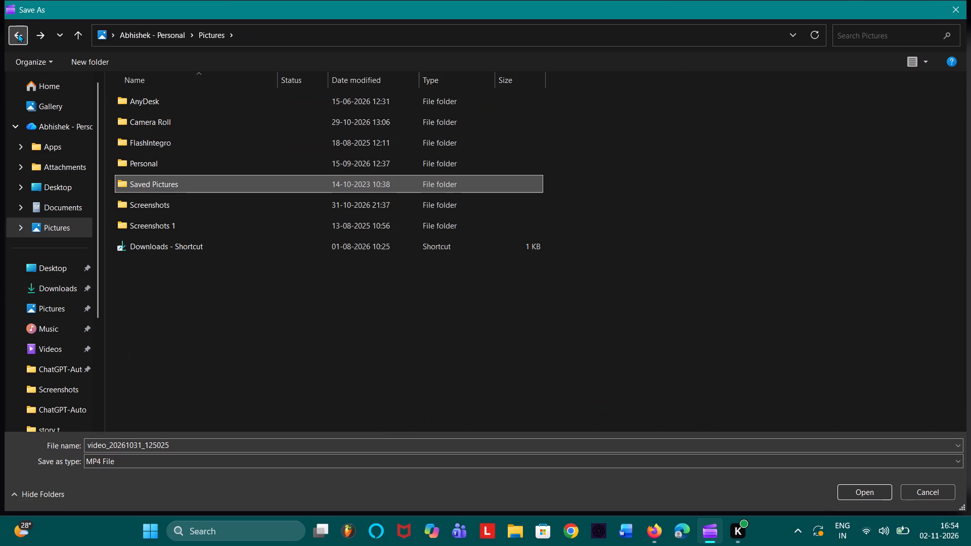
pyautogui.click(18, 33)
pyautogui.click(18, 33)
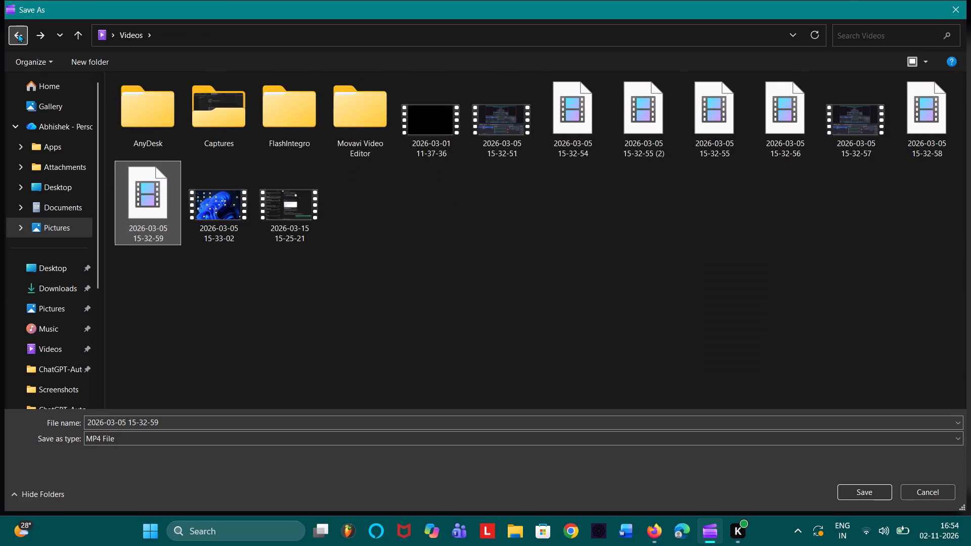
pyautogui.click(18, 33)
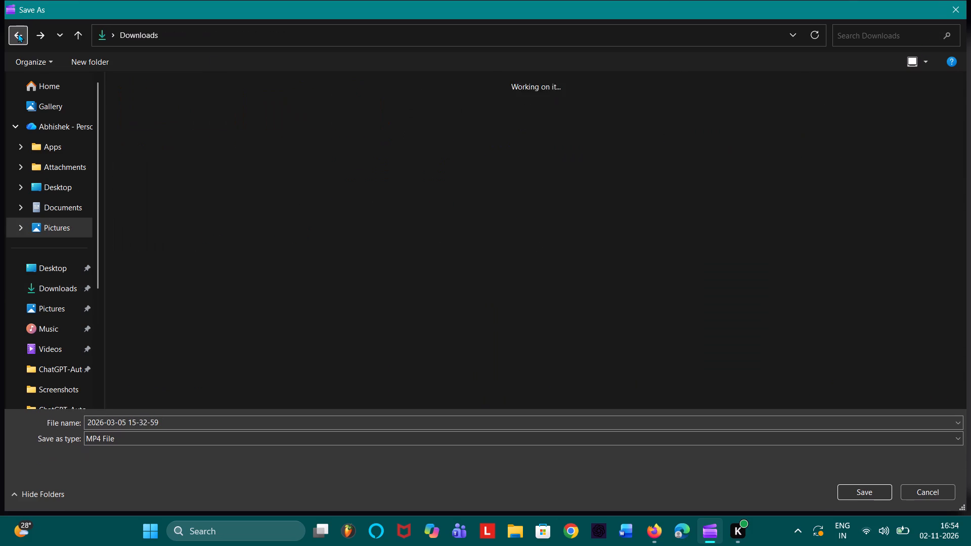
pyautogui.click(18, 33)
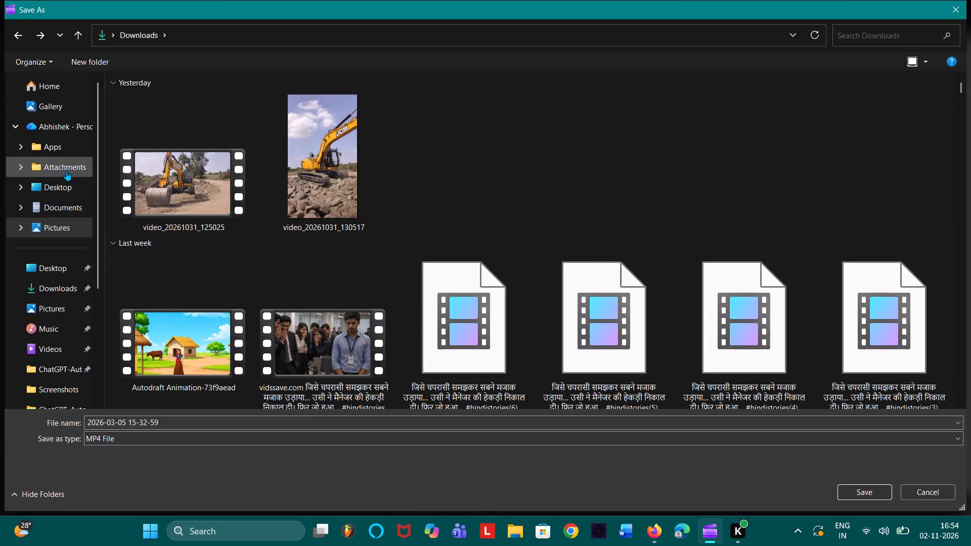
pyautogui.click(169, 337)
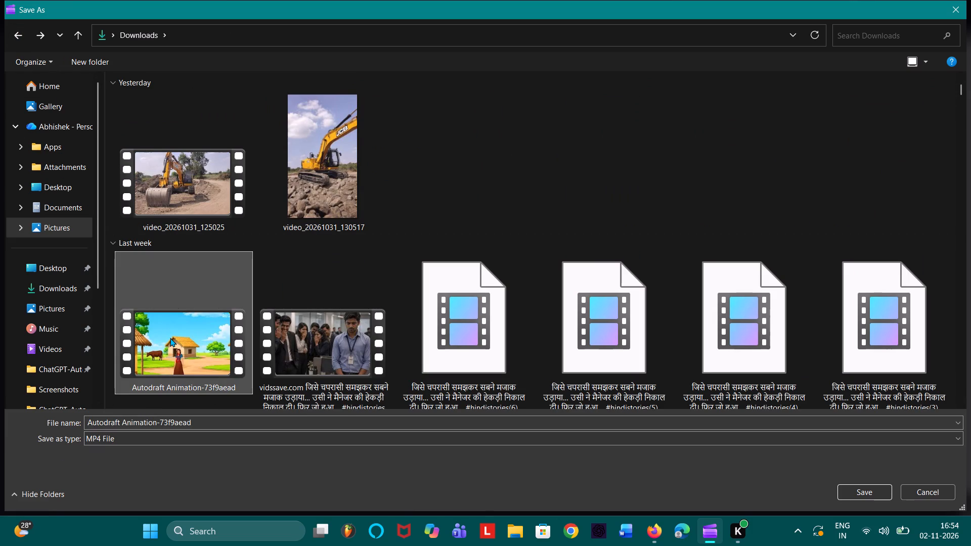
pyautogui.doubleClick(170, 338)
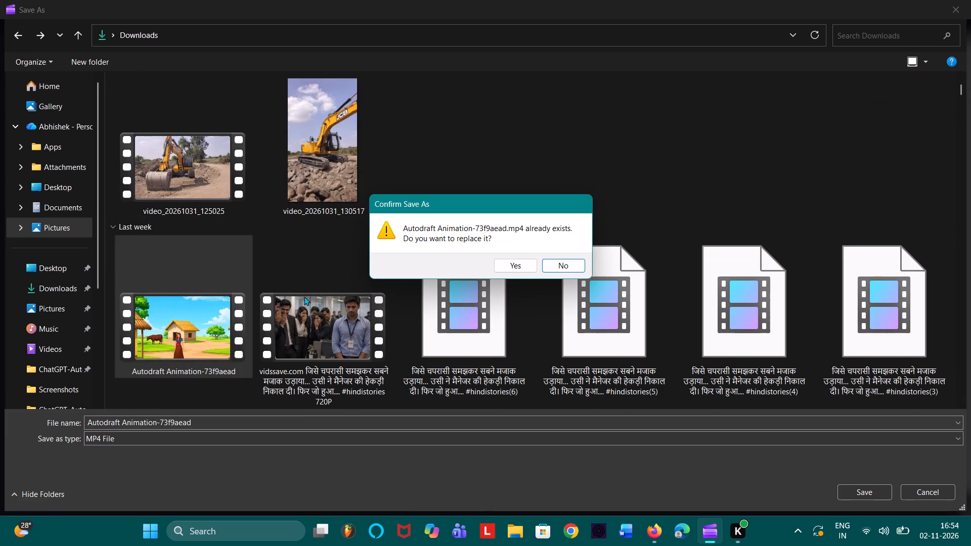
pyautogui.click(516, 261)
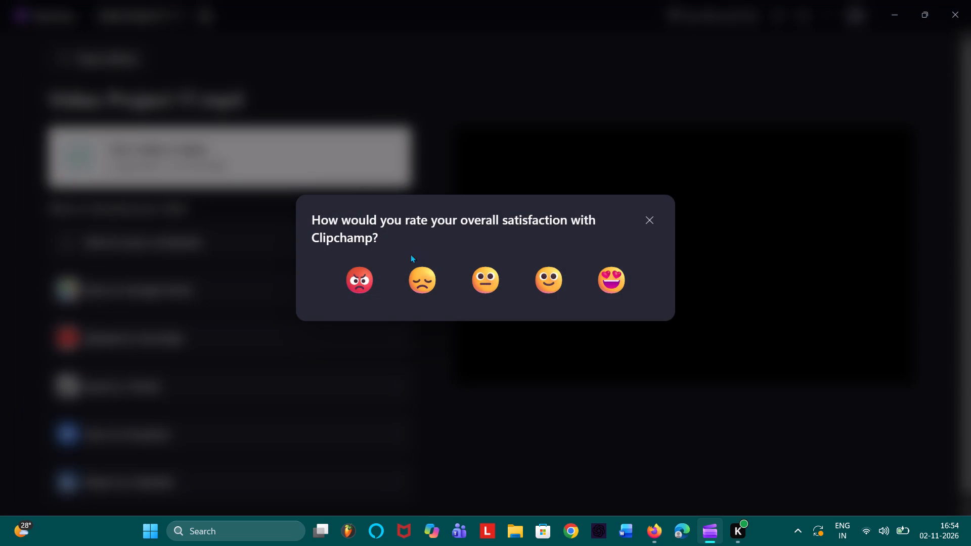
# Answer the overall satisfaction survey with the lowest rating, the angry face.
pyautogui.click(356, 272)
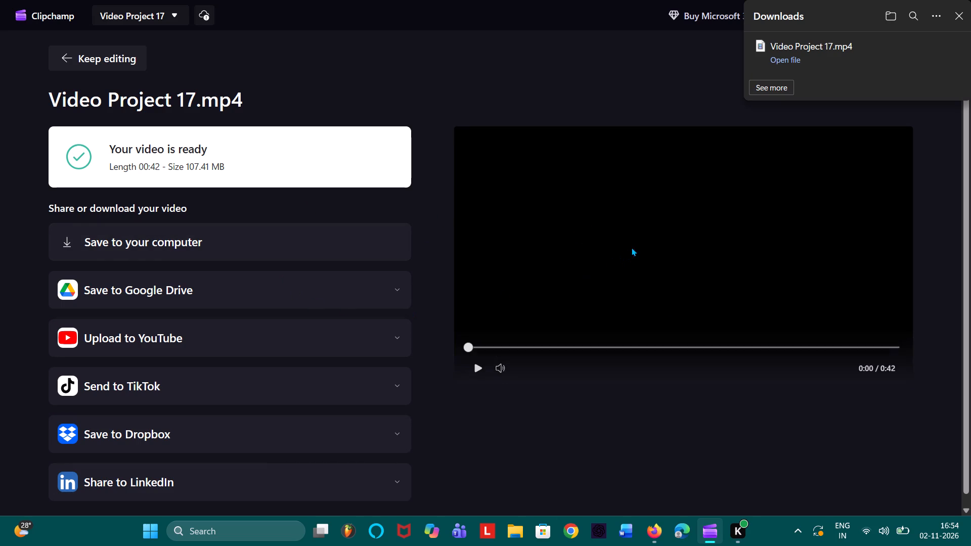
# Save the exported video to the computer again in Downloads as Video Project 17, replacing the existing MP4 file.
pyautogui.click(292, 234)
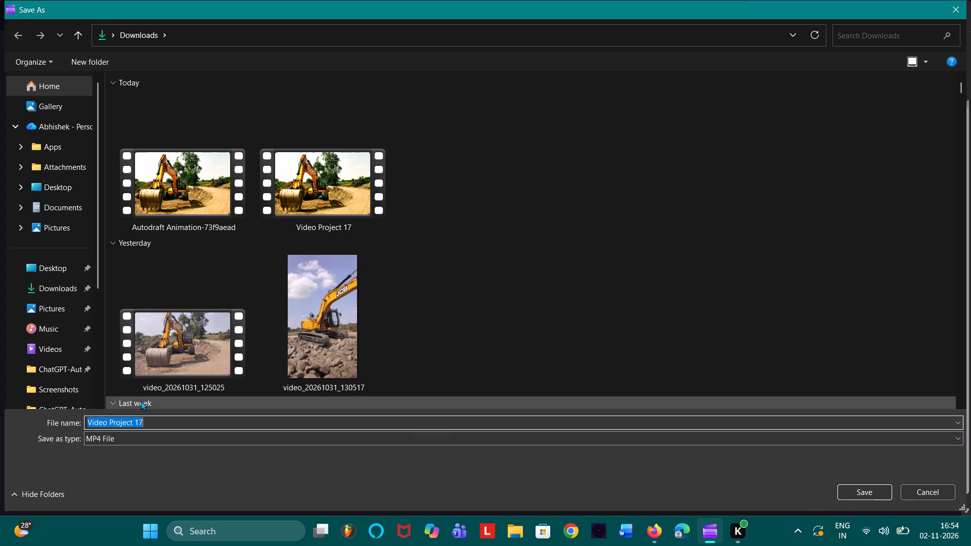
pyautogui.click(862, 480)
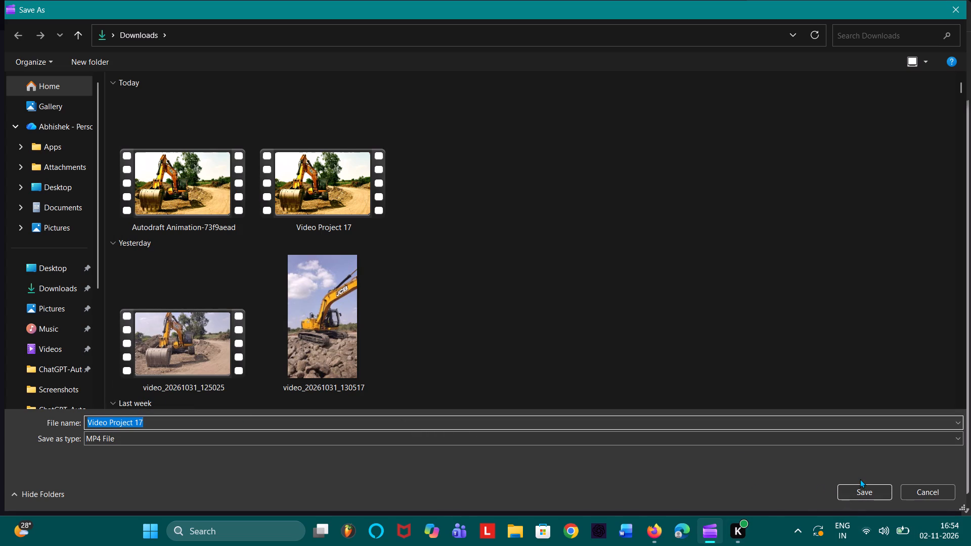
pyautogui.click(857, 485)
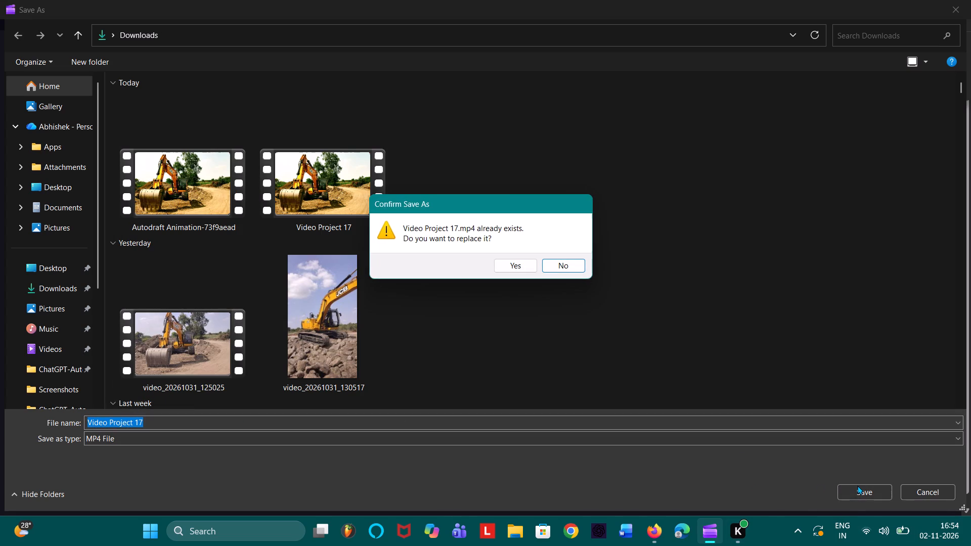
pyautogui.click(524, 261)
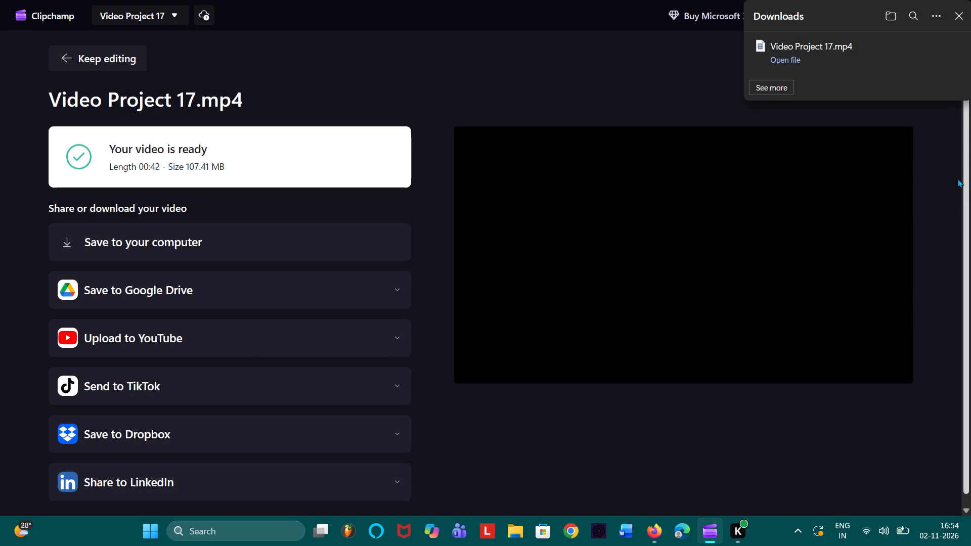
# Leave the export page of Video Project 17, dismiss the downloads list and return to the home page.
pyautogui.click(69, 49)
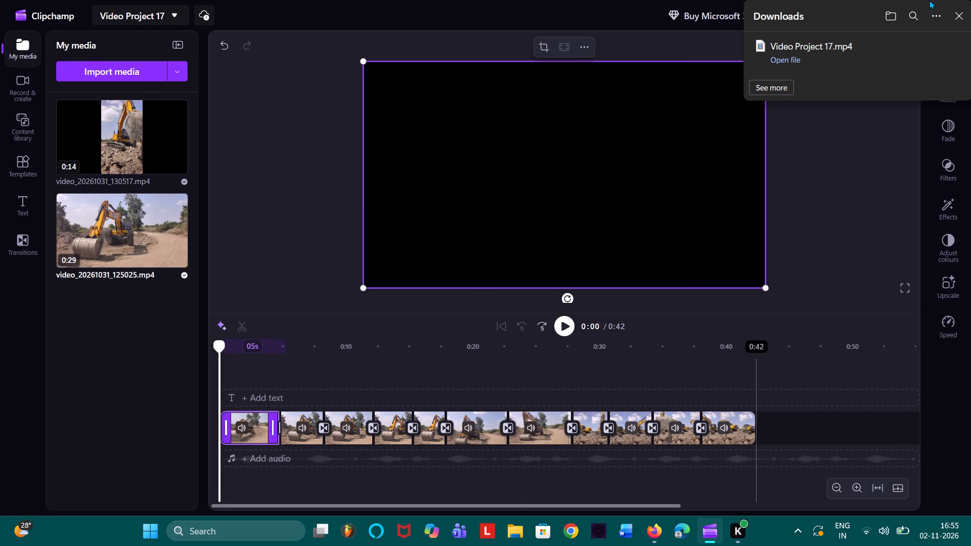
pyautogui.click(955, 8)
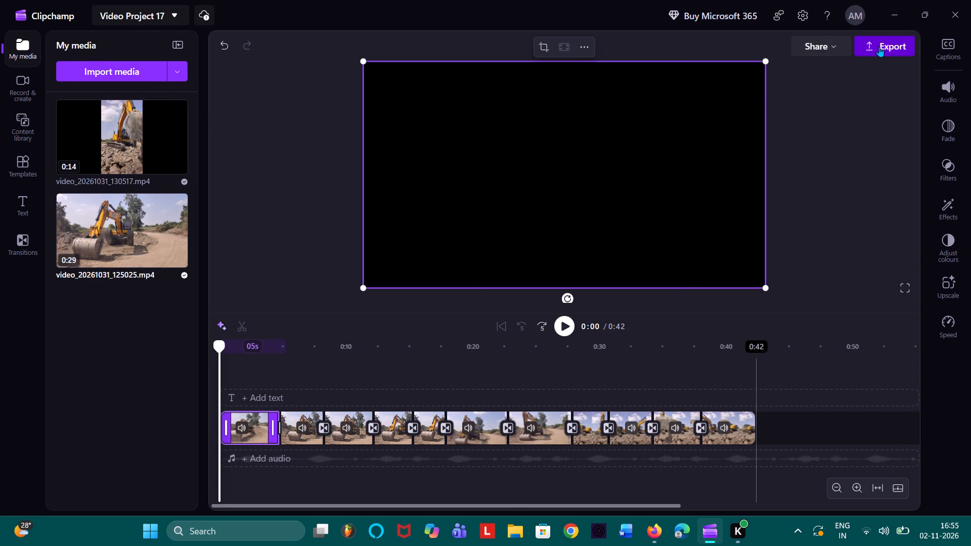
pyautogui.click(47, 12)
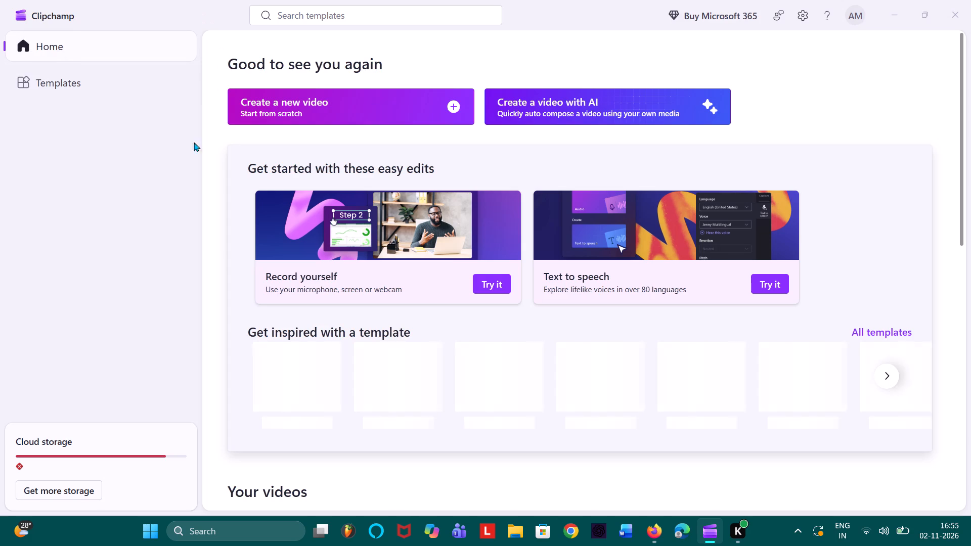
# Look through the home page and the projects listed under Your videos.
pyautogui.scroll(-7, 352, 262)
pyautogui.scroll(1, 368, 271)
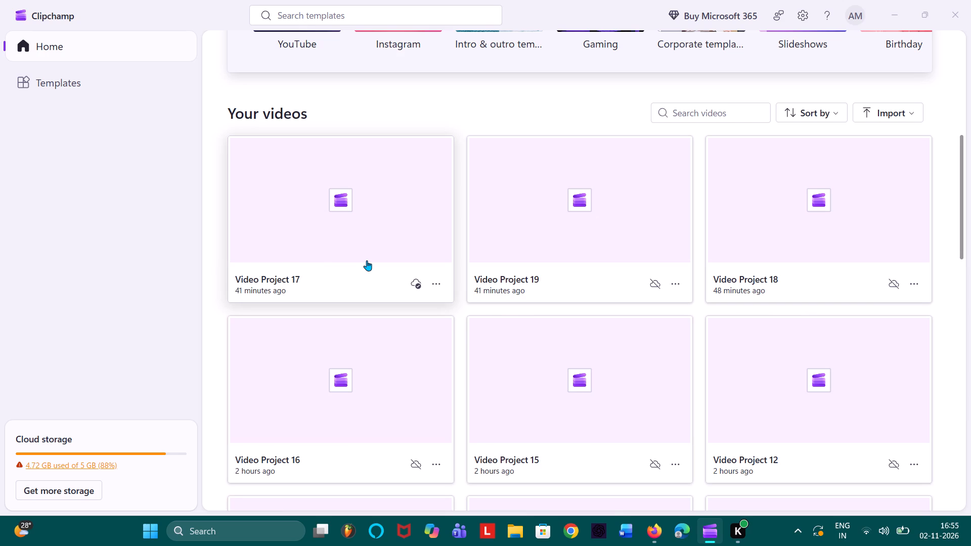
pyautogui.scroll(1, 356, 331)
pyautogui.scroll(-3, 356, 334)
pyautogui.scroll(1, 373, 364)
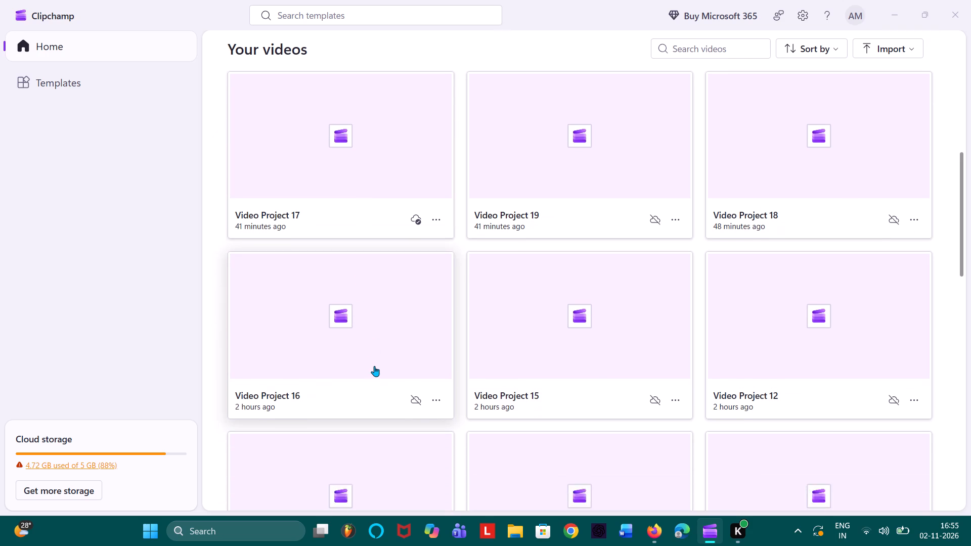
pyautogui.scroll(1, 374, 366)
pyautogui.scroll(-1, 375, 367)
pyautogui.scroll(2, 375, 367)
pyautogui.scroll(-1, 375, 368)
pyautogui.scroll(1, 375, 368)
pyautogui.scroll(-1, 375, 368)
pyautogui.scroll(2, 375, 368)
pyautogui.scroll(-1, 380, 366)
pyautogui.scroll(2, 380, 366)
pyautogui.scroll(-2, 379, 367)
pyautogui.scroll(4, 379, 367)
pyautogui.scroll(-1, 379, 367)
pyautogui.scroll(1, 379, 367)
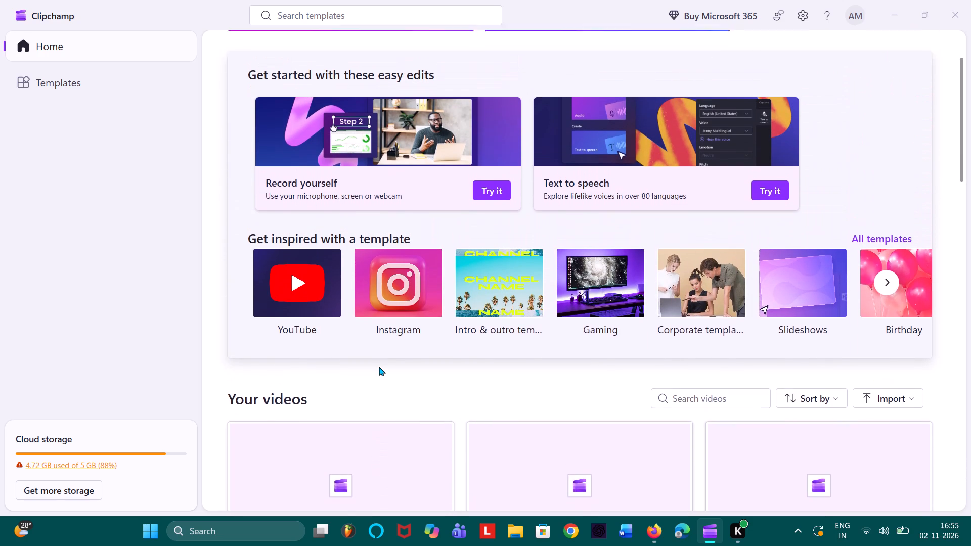
# Create a new video project from scratch from the home page.
pyautogui.scroll(1, 379, 367)
pyautogui.scroll(-1, 379, 367)
pyautogui.scroll(3, 379, 367)
pyautogui.scroll(-3, 379, 367)
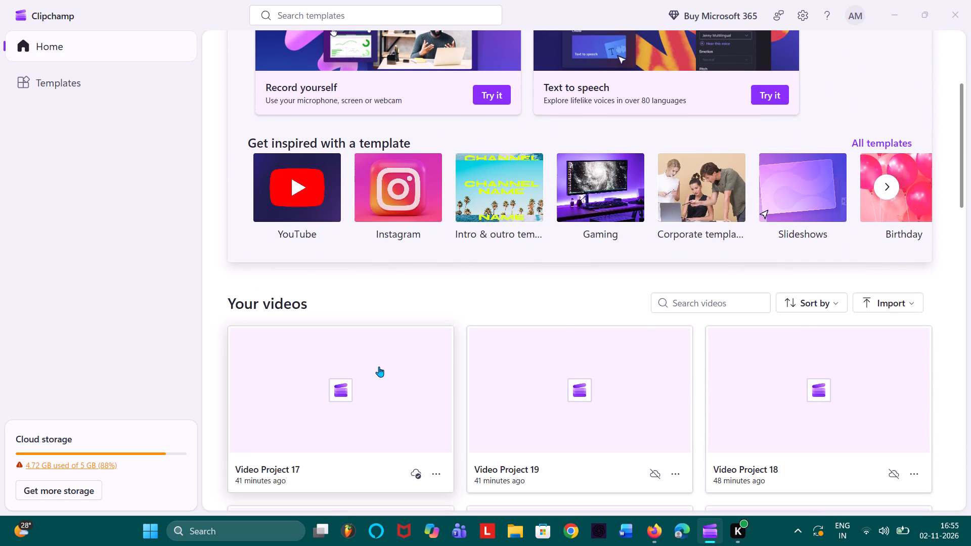
pyautogui.scroll(3, 379, 367)
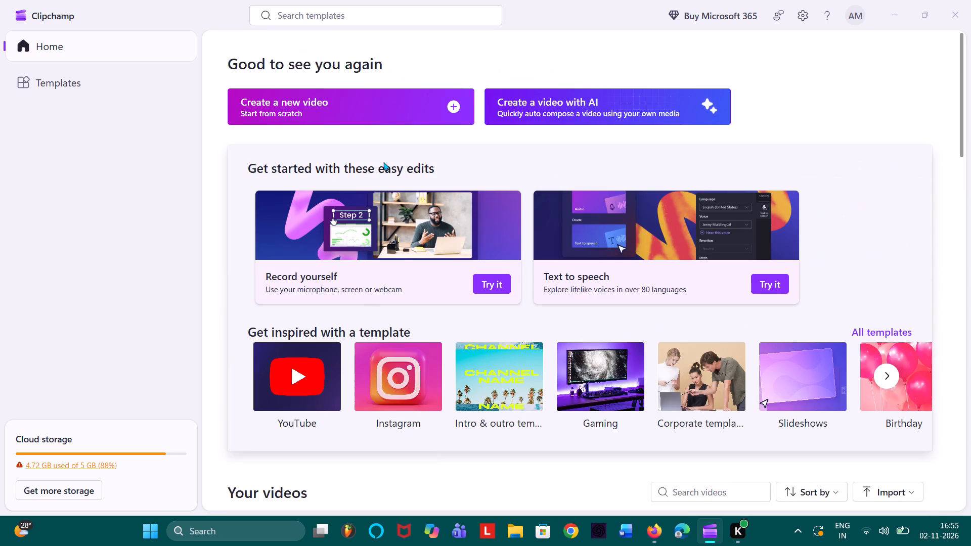
pyautogui.click(425, 96)
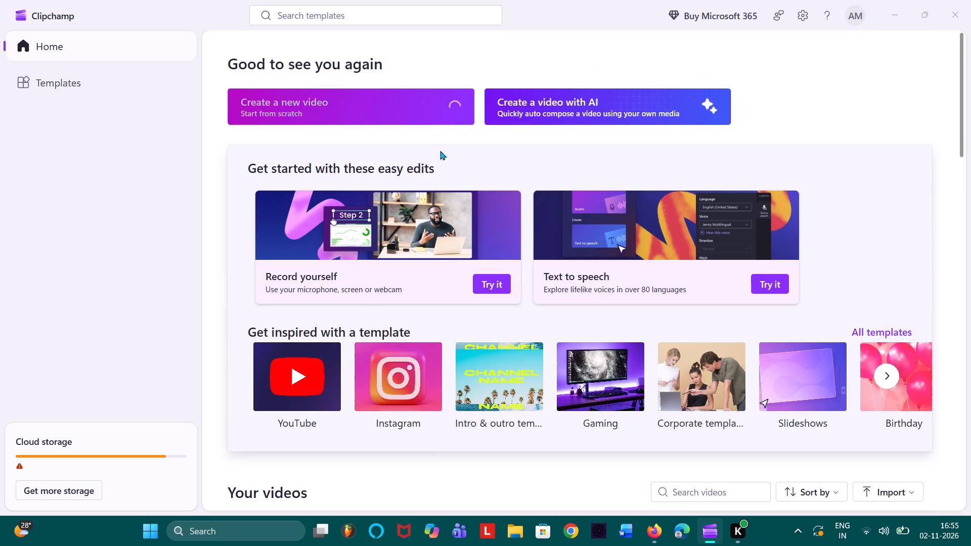
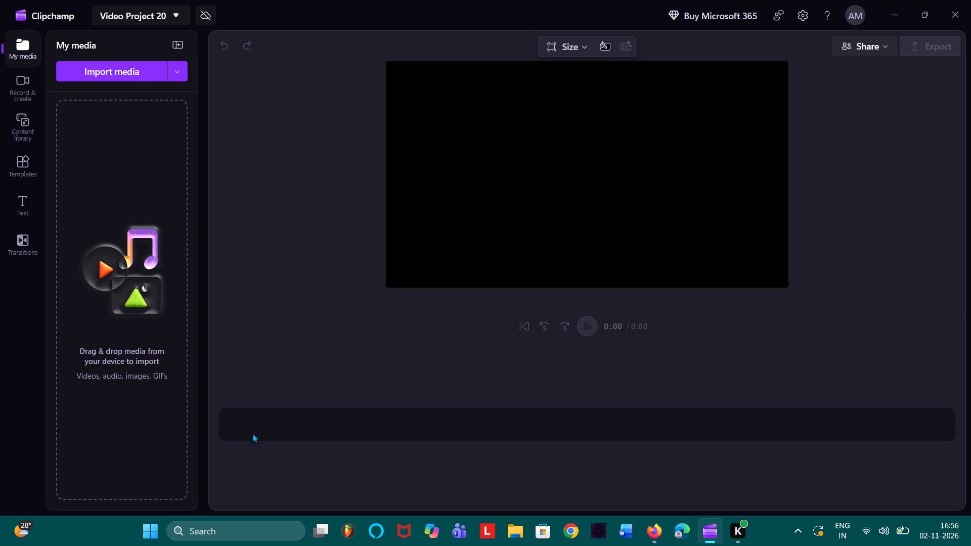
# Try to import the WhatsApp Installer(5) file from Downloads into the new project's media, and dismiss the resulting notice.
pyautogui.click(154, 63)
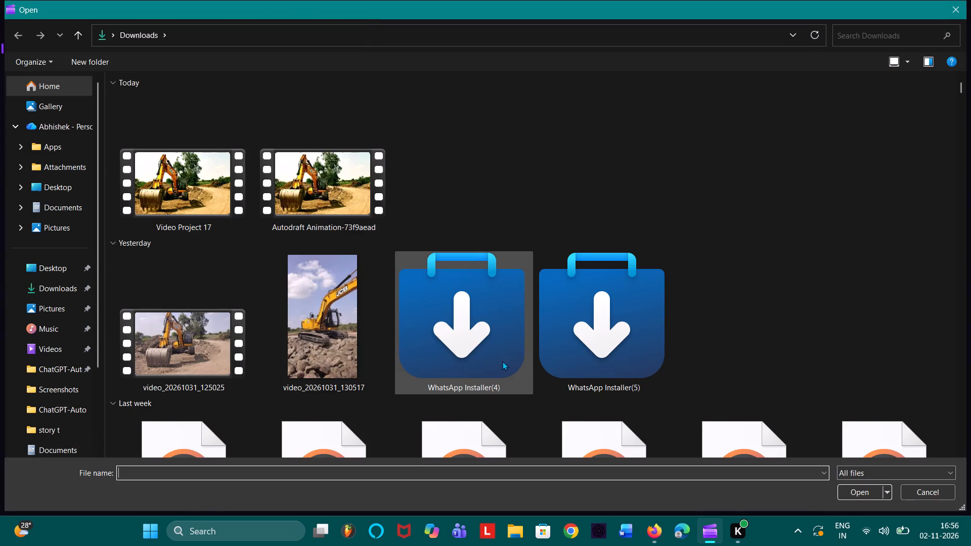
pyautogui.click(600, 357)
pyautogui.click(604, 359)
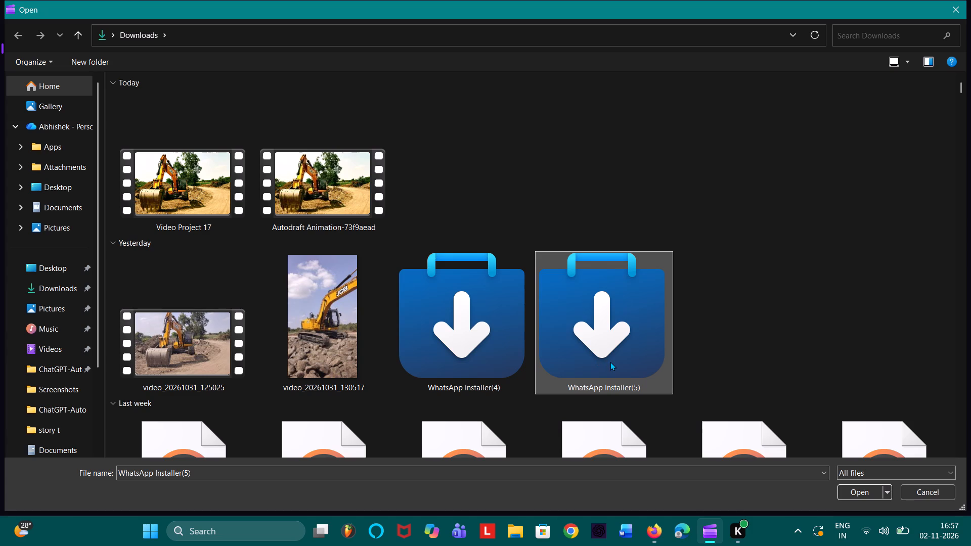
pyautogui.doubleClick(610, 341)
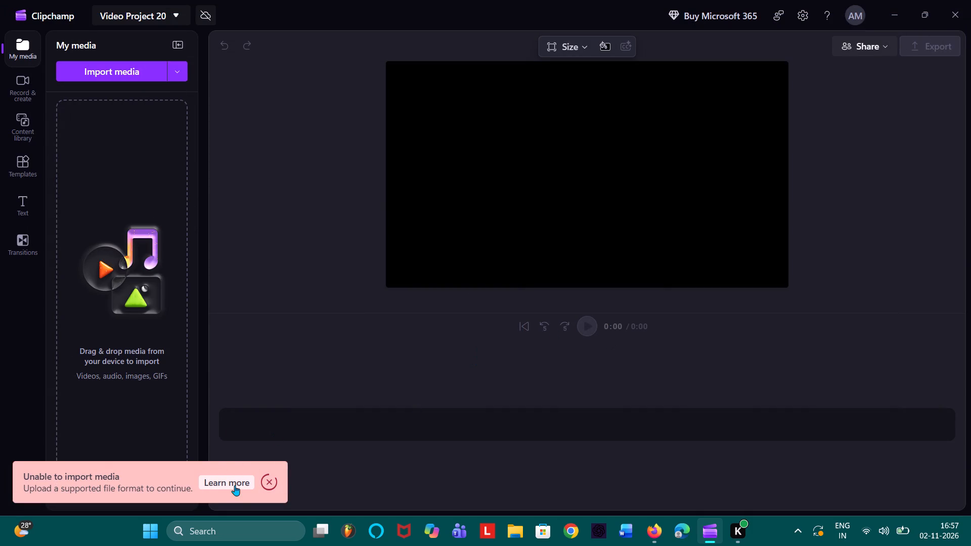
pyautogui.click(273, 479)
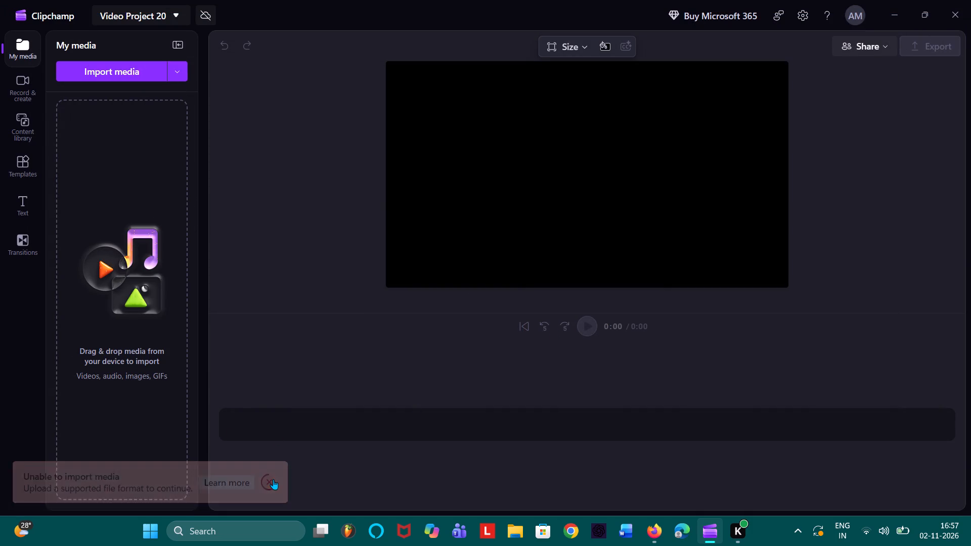
# Open the media import file picker again at the Downloads folder for the new project.
pyautogui.click(183, 77)
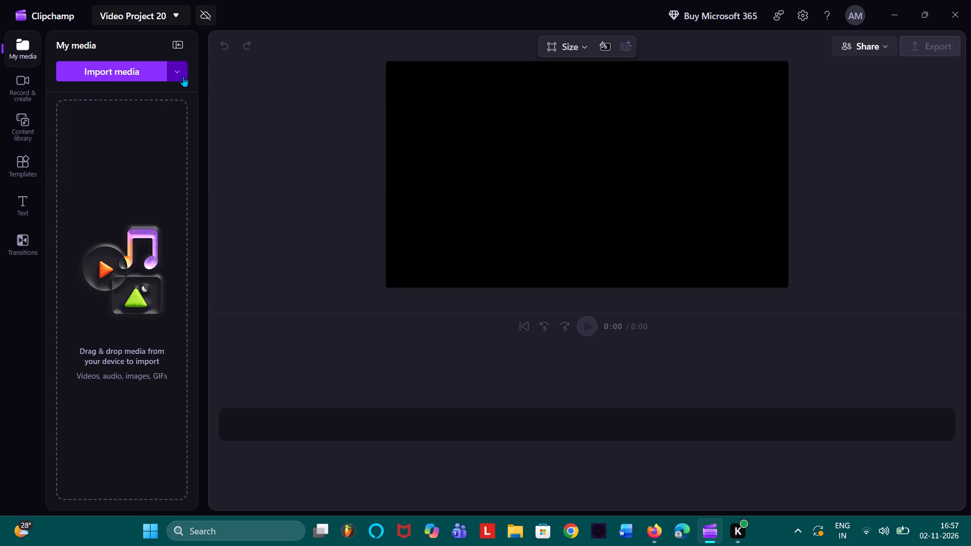
pyautogui.click(242, 125)
pyautogui.click(143, 69)
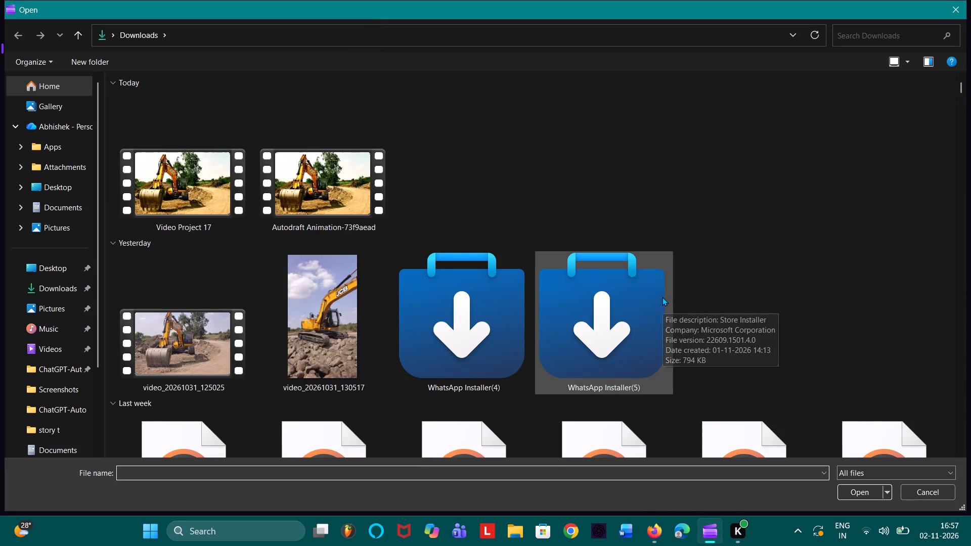
# Look through the folder locations and the media files in Downloads in the file picker for a file to open.
pyautogui.scroll(2, 10, 259)
pyautogui.scroll(-2, 27, 282)
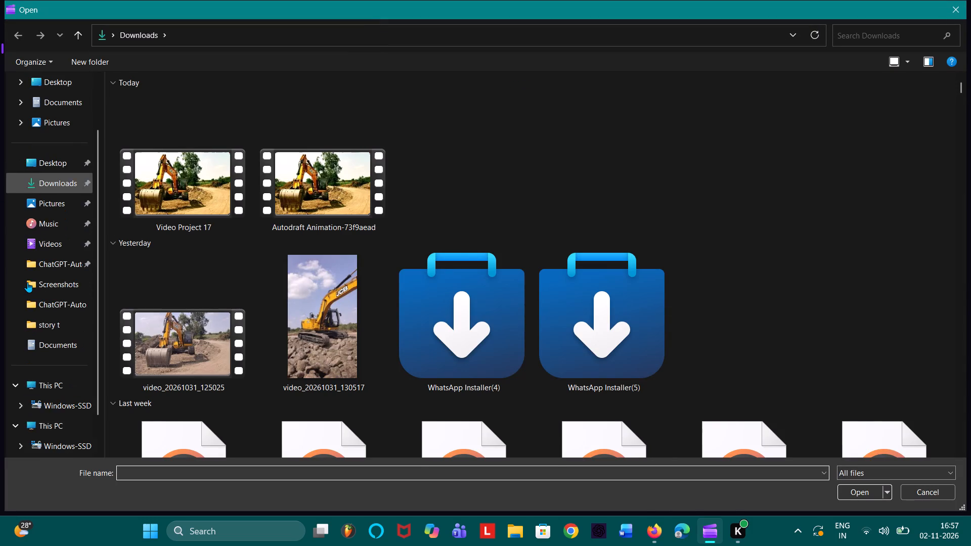
pyautogui.scroll(3, 27, 282)
pyautogui.scroll(-1, 27, 282)
pyautogui.scroll(1, 27, 282)
pyautogui.scroll(-3, 27, 282)
pyautogui.scroll(2, 27, 282)
pyautogui.scroll(-5, 433, 379)
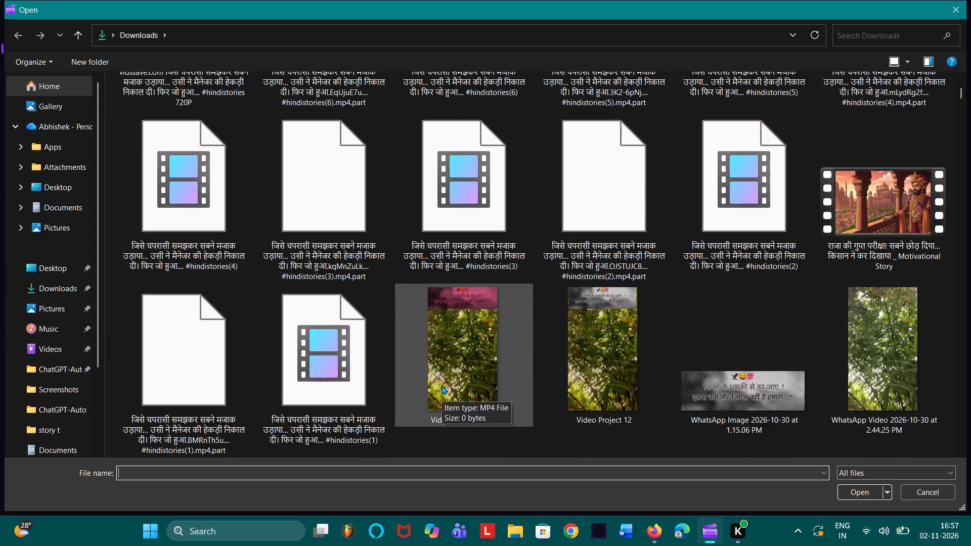
pyautogui.scroll(1, 442, 385)
pyautogui.scroll(-1, 442, 385)
pyautogui.scroll(1, 442, 385)
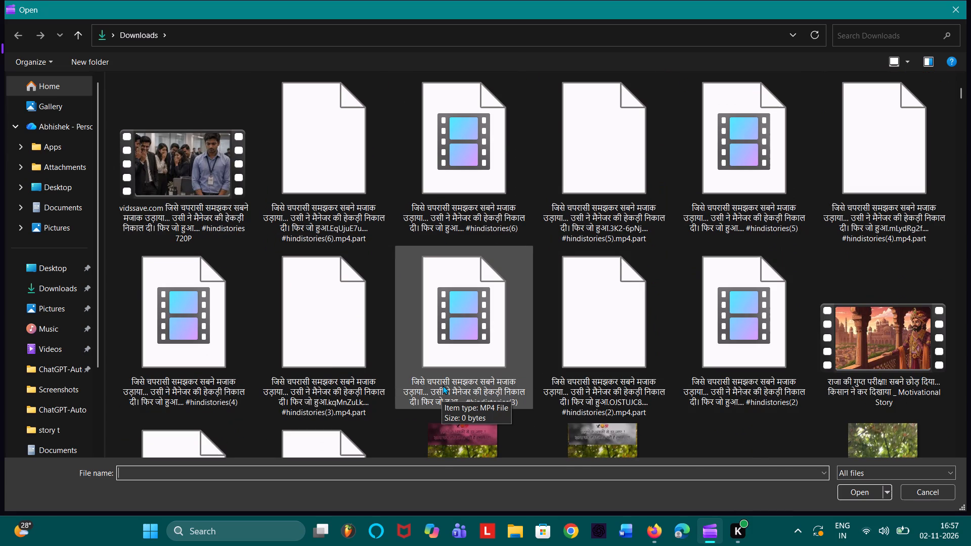
pyautogui.scroll(-4, 443, 385)
pyautogui.scroll(1, 443, 383)
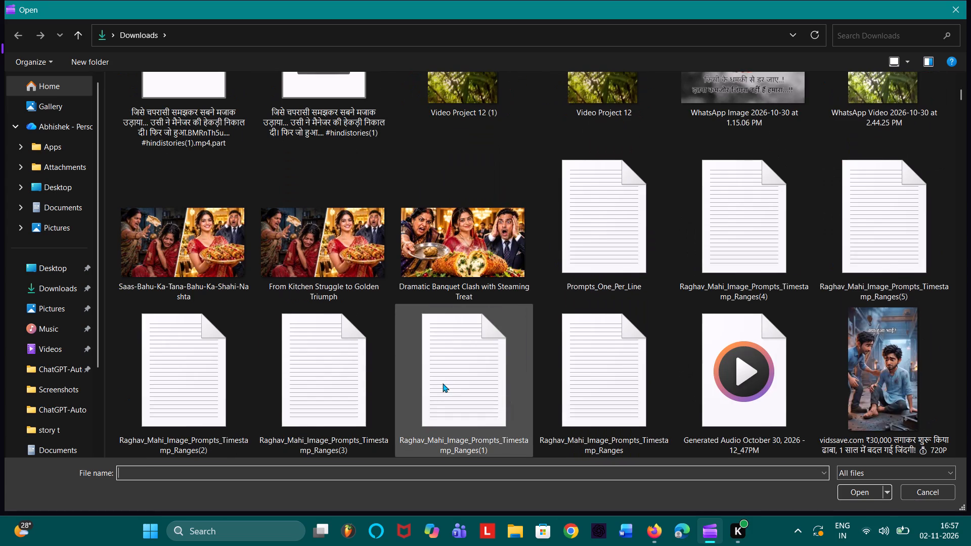
pyautogui.scroll(-1, 443, 383)
pyautogui.scroll(1, 443, 383)
pyautogui.scroll(-1, 443, 383)
pyautogui.scroll(1, 443, 383)
pyautogui.scroll(-1, 443, 383)
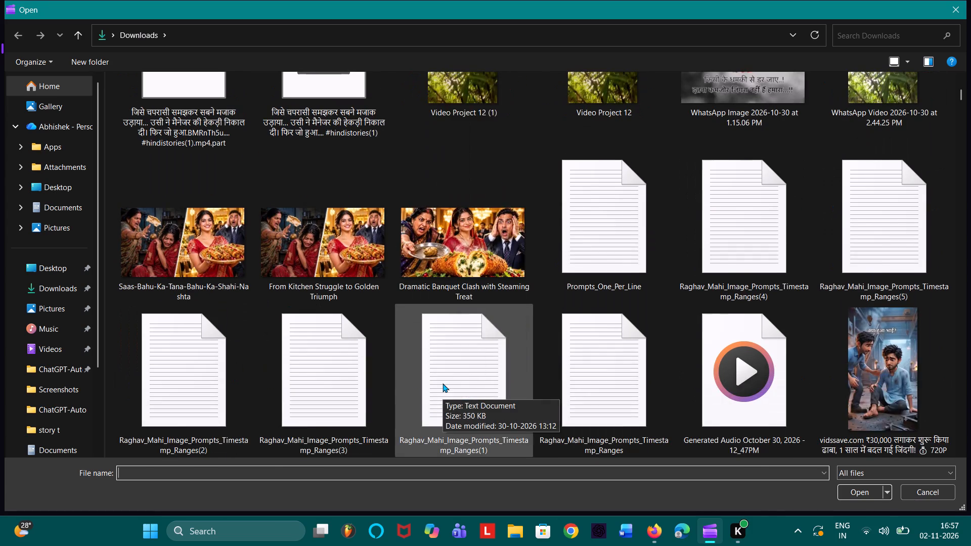
pyautogui.scroll(-3, 442, 383)
pyautogui.scroll(1, 437, 377)
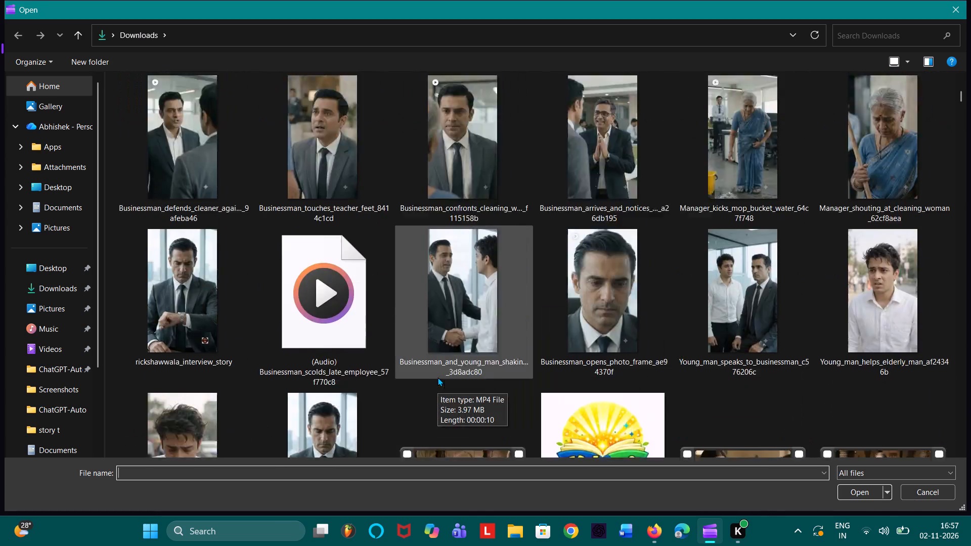
pyautogui.scroll(1, 437, 377)
pyautogui.scroll(-1, 437, 377)
pyautogui.scroll(2, 437, 377)
pyautogui.scroll(-2, 437, 377)
pyautogui.scroll(2, 437, 377)
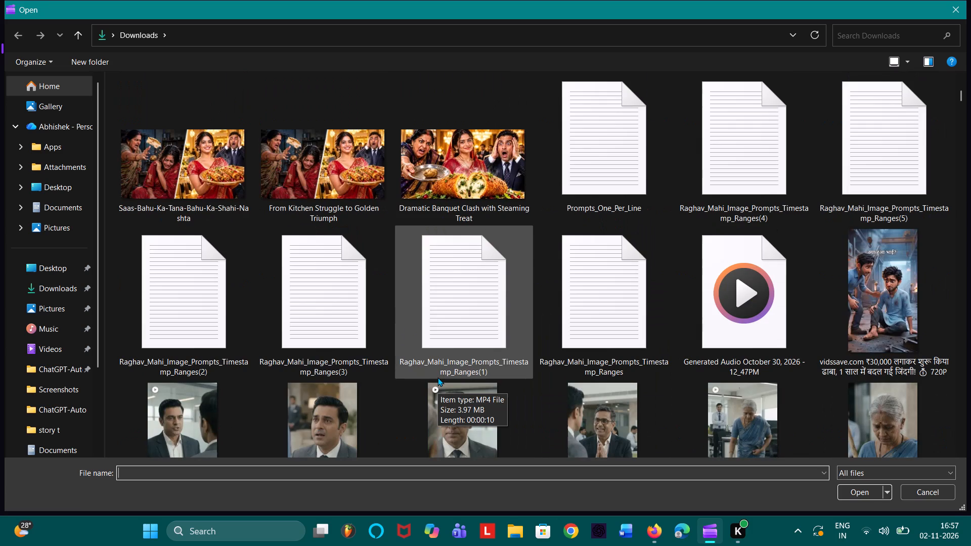
pyautogui.scroll(-3, 437, 377)
pyautogui.scroll(1, 406, 377)
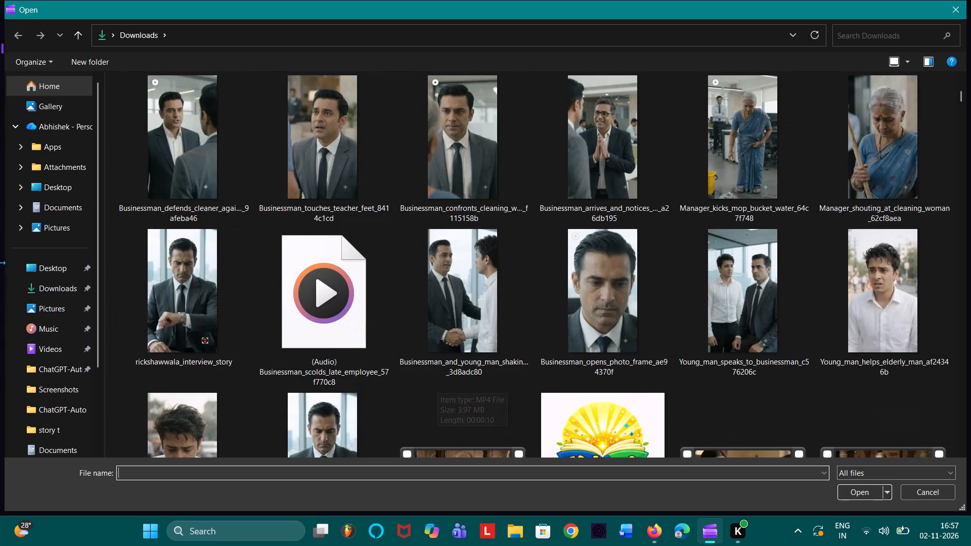
# Open the Video Project 17 video from the Downloads folder to import it into the new project's media.
pyautogui.click(66, 294)
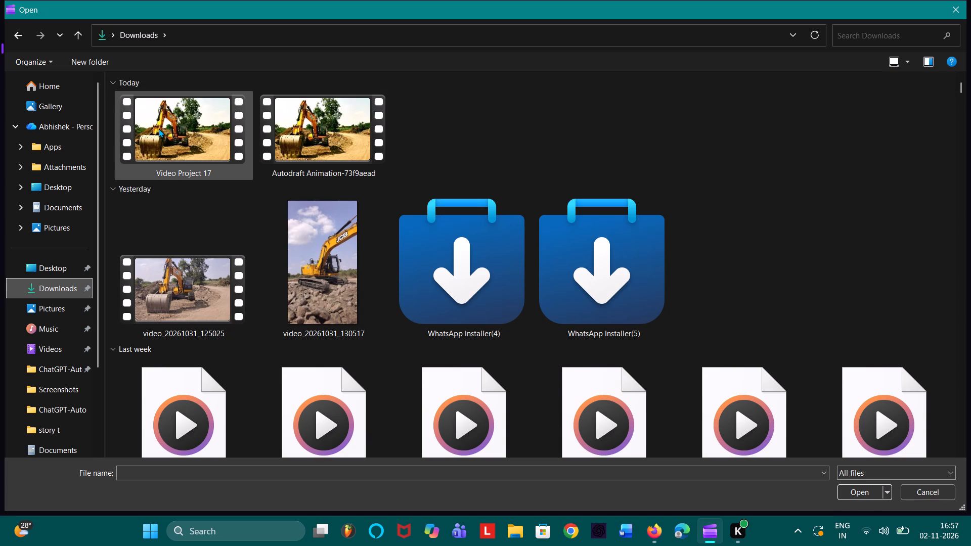
pyautogui.click(171, 120)
pyautogui.moveTo(163, 115); pyautogui.dragTo(154, 112)
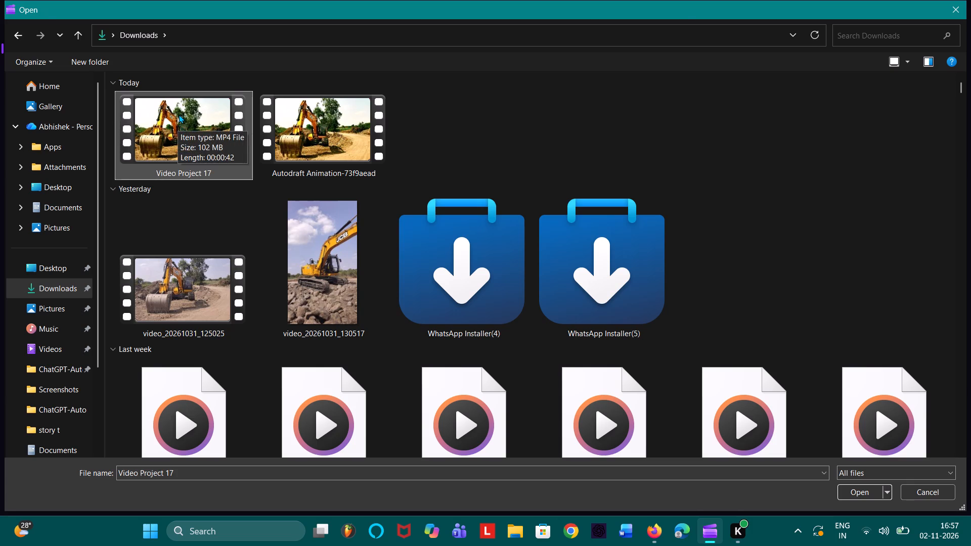
pyautogui.doubleClick(179, 113)
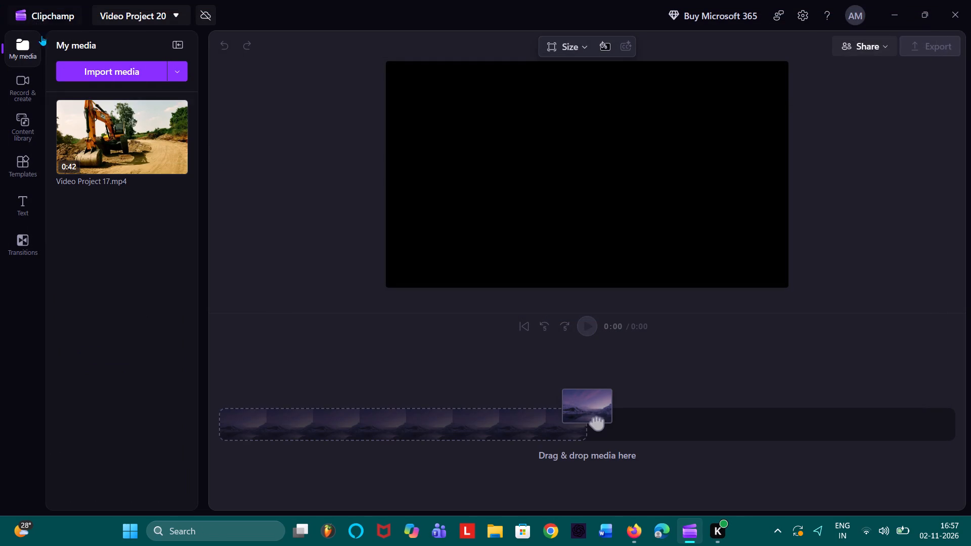
# Turn on OneDrive backup for the new project's media files.
pyautogui.click(62, 6)
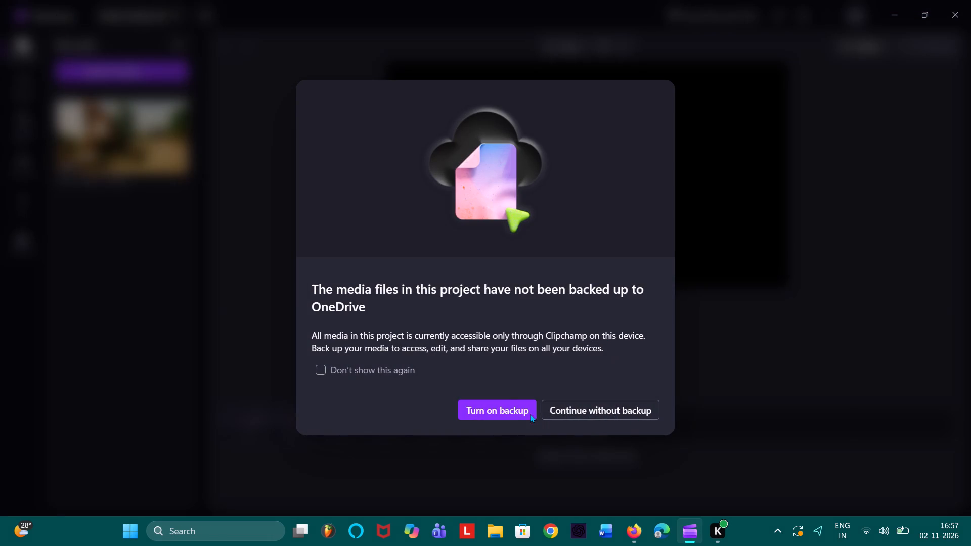
pyautogui.click(508, 401)
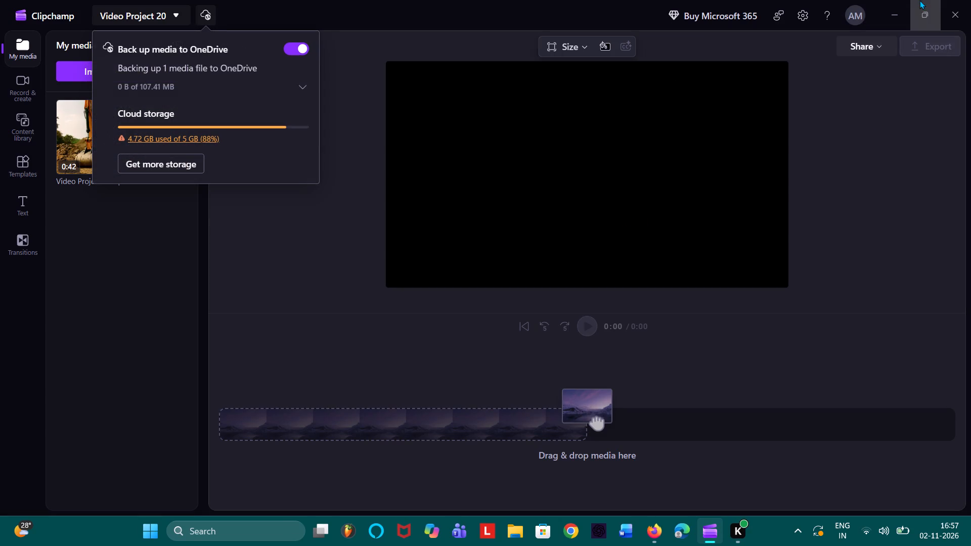
# Close the video editor with the new project open.
pyautogui.click(965, 13)
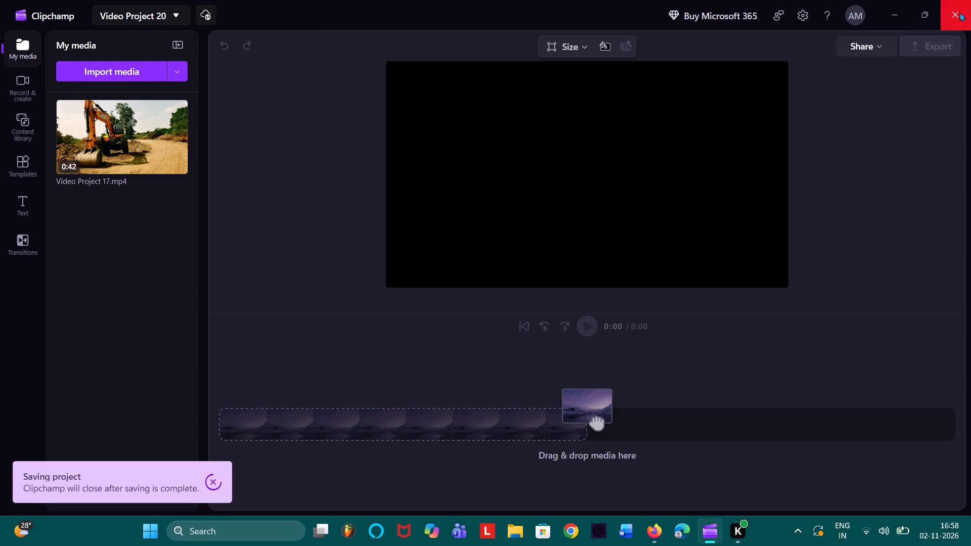